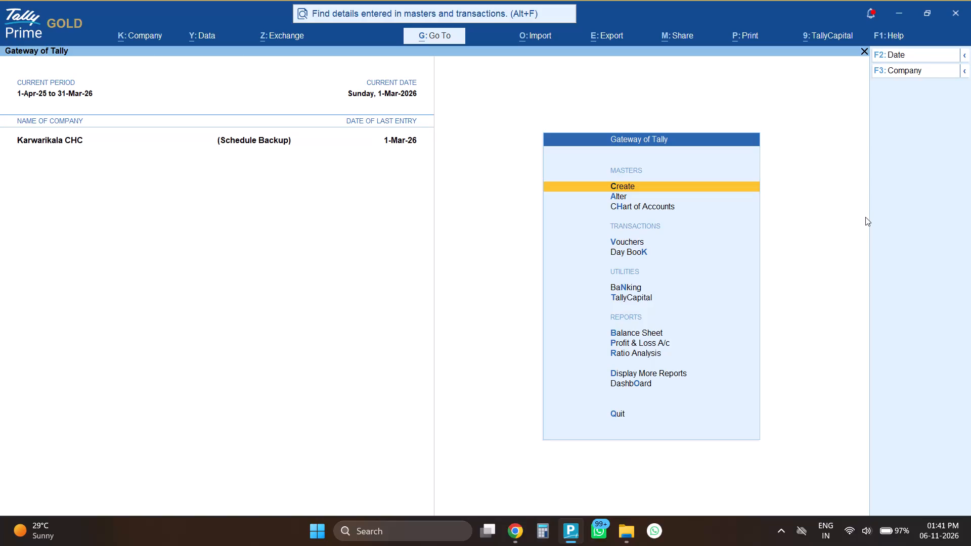
Shut the open company Karwarikala CHC.
{"action": "key", "text": "ctrl+F3"}
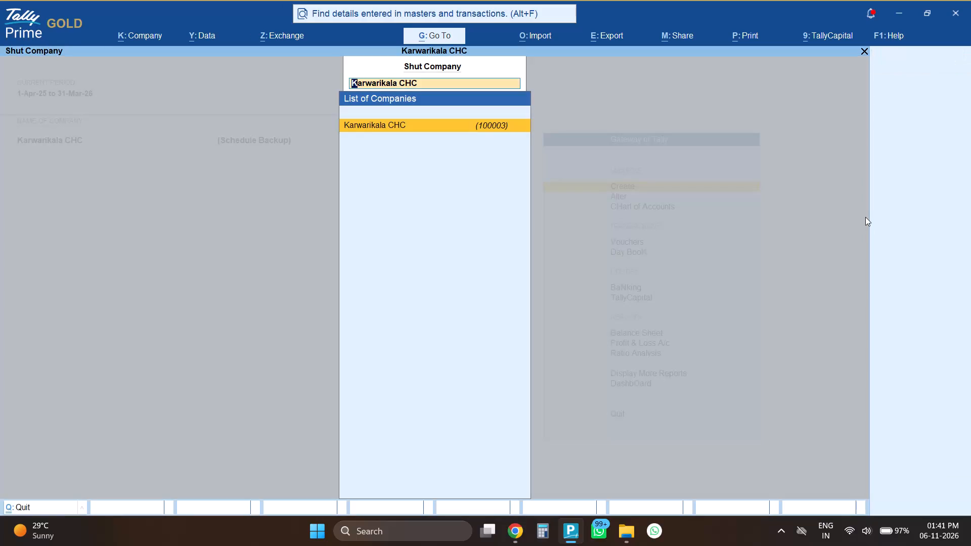
{"action": "key", "text": "Return"}
Start creating a new company from the company selection list.
{"action": "key", "text": "Up"}
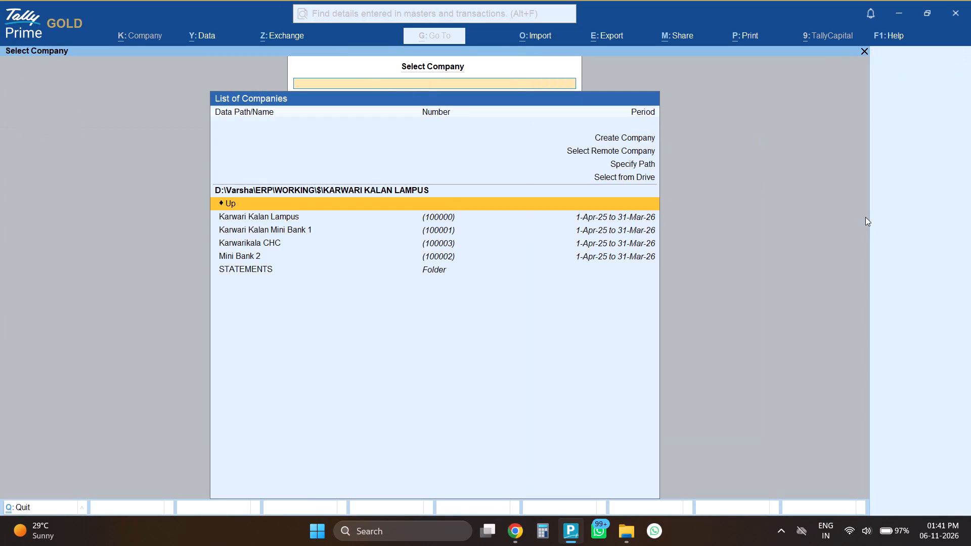
{"action": "key", "text": "Up"}
{"action": "key", "text": "Up"}
{"action": "key", "text": "Up"}
{"action": "key", "text": "Up"}
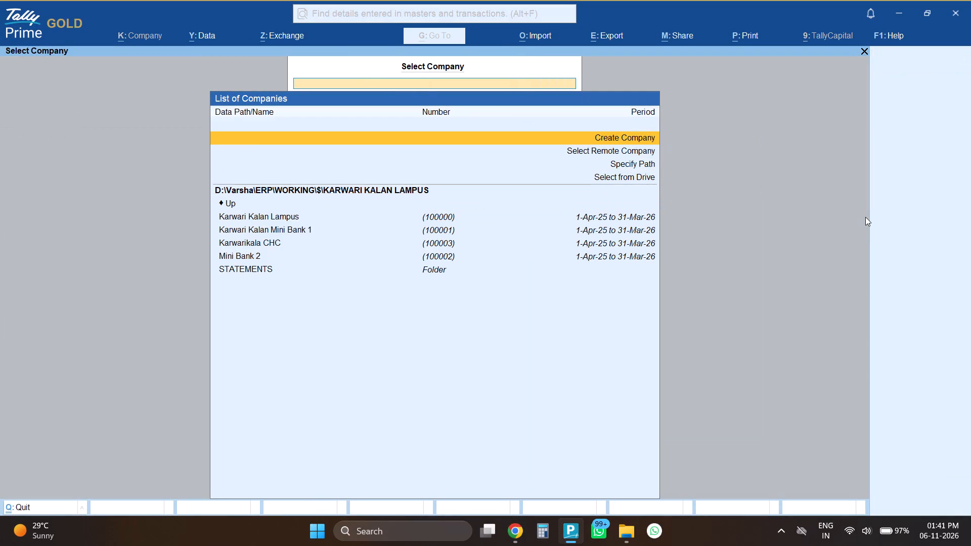
{"action": "key", "text": "Up"}
{"action": "key", "text": "Return"}
Browse the new company's data path up to D:\Varsha\ERP\WORKING\$ and into the KARWARI KALAN LAMPUS folder.
{"action": "key", "text": "Up"}
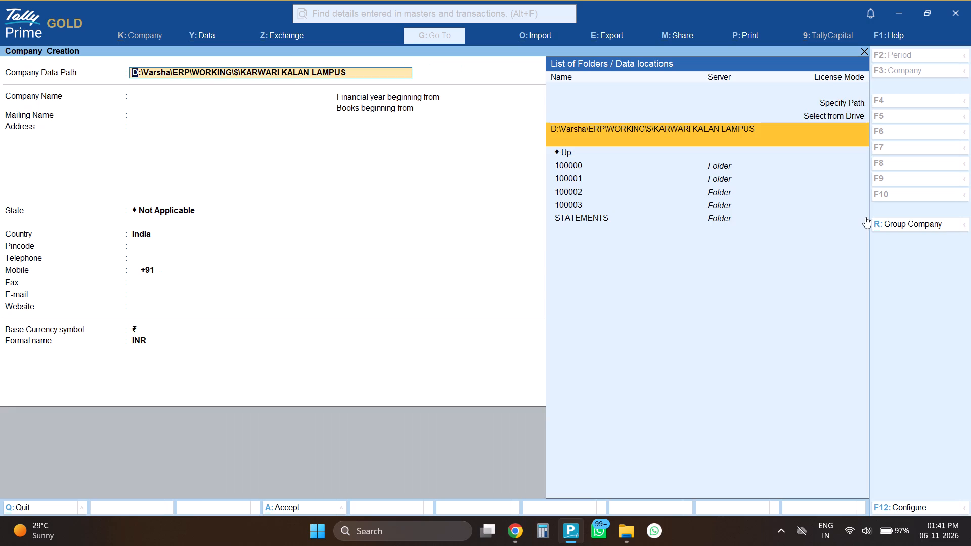
{"action": "key", "text": "Return"}
{"action": "key", "text": "BackSpace"}
{"action": "key", "text": "BackSpace"}
{"action": "key", "text": "Down"}
{"action": "key", "text": "Return"}
{"action": "key", "text": "Down"}
{"action": "key", "text": "Down"}
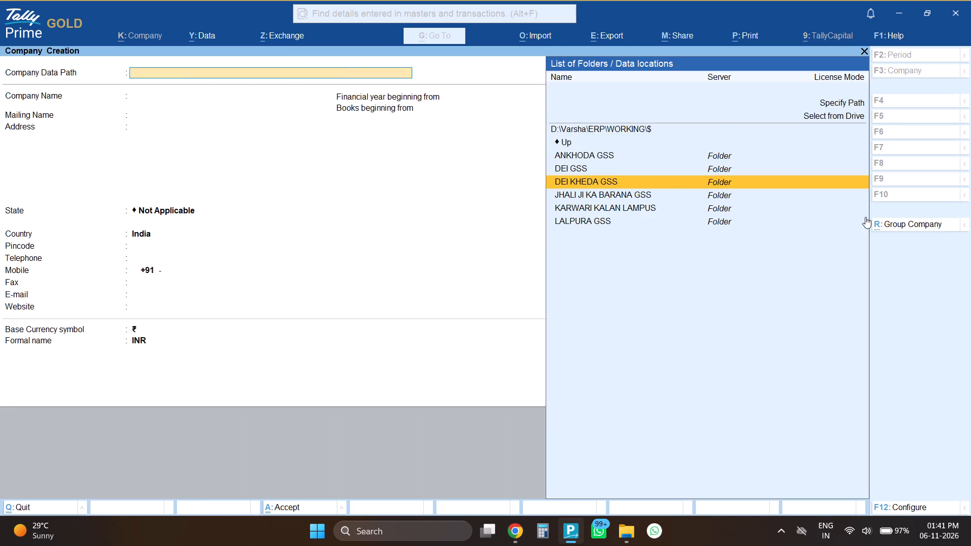
{"action": "key", "text": "Down"}
{"action": "key", "text": "Down"}
{"action": "key", "text": "Down"}
{"action": "key", "text": "Return"}
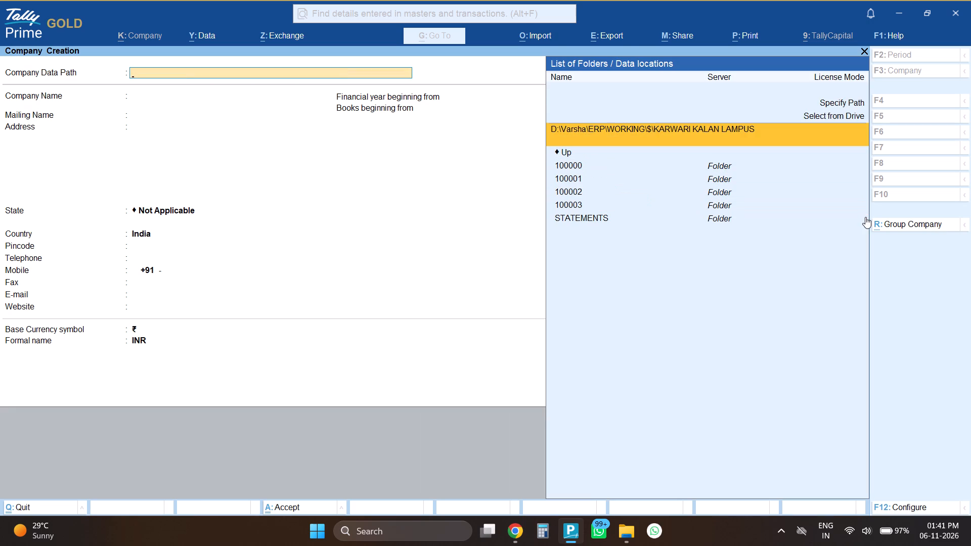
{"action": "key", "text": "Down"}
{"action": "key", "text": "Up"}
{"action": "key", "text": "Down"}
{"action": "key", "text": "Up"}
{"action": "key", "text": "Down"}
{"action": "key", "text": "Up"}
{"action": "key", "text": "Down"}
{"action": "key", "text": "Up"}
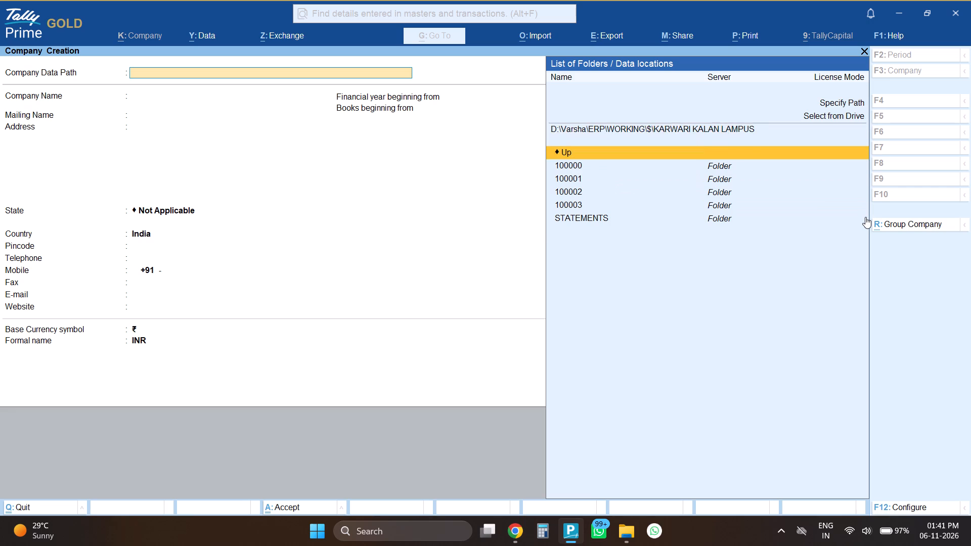
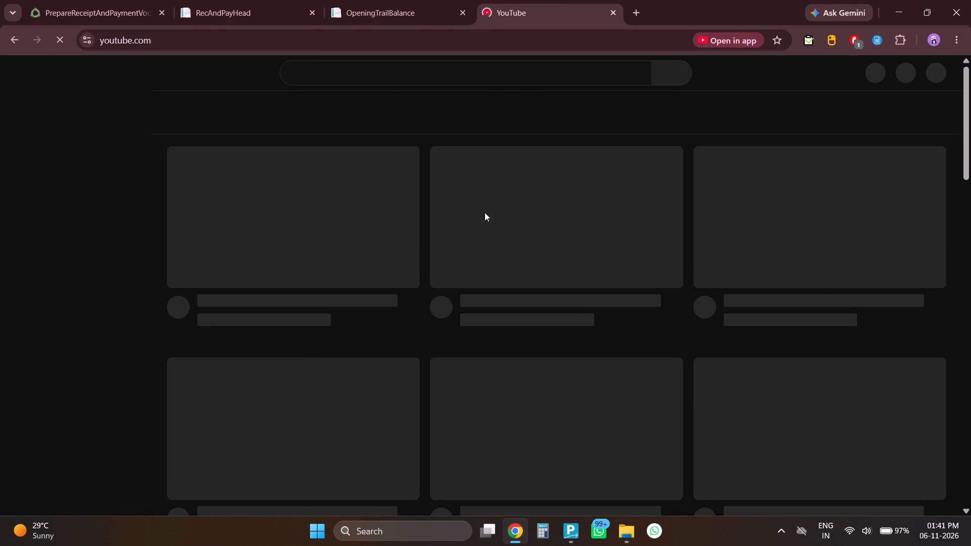
Search YouTube for "nothing last" and play the Mix for NOTHING LASTS - KARAN AUJLA, DIVINE.
{"action": "left_click", "coordinate": [329, 68]}
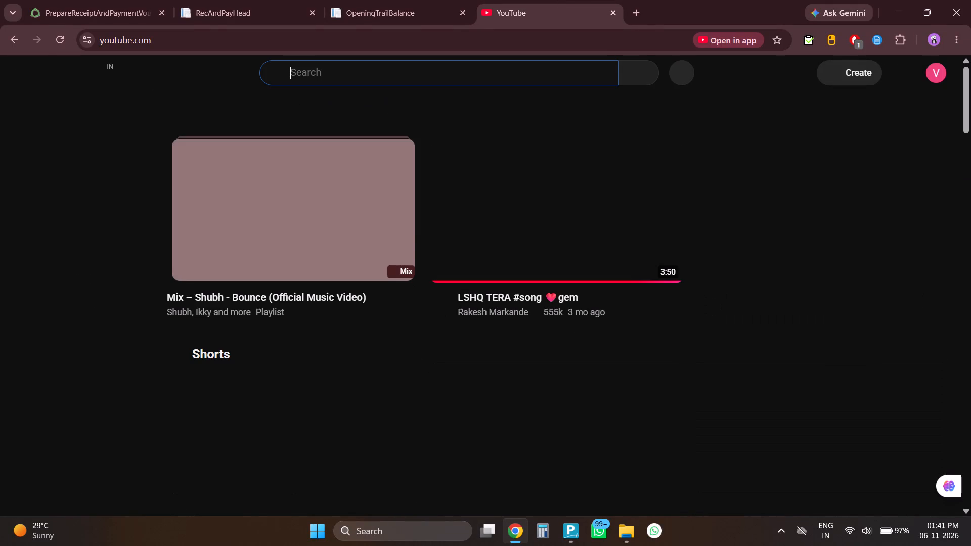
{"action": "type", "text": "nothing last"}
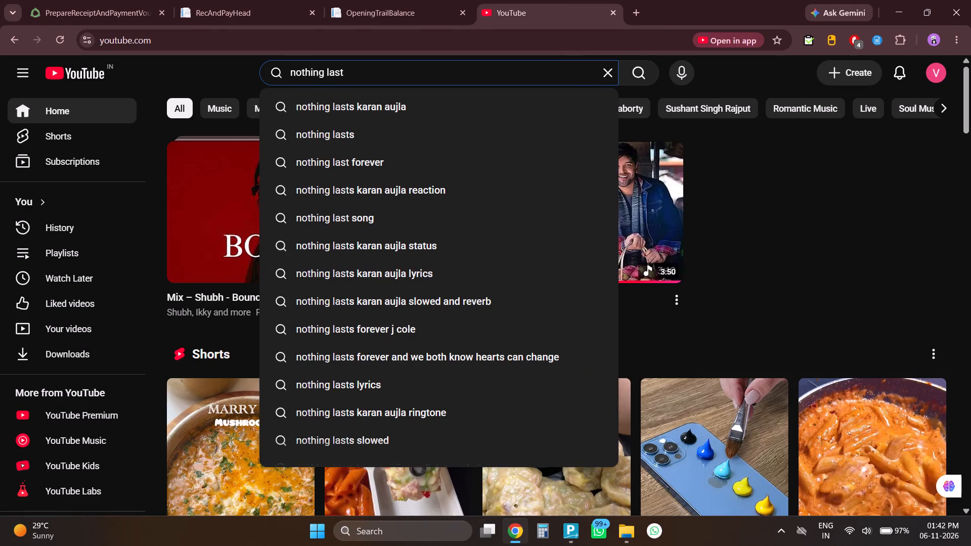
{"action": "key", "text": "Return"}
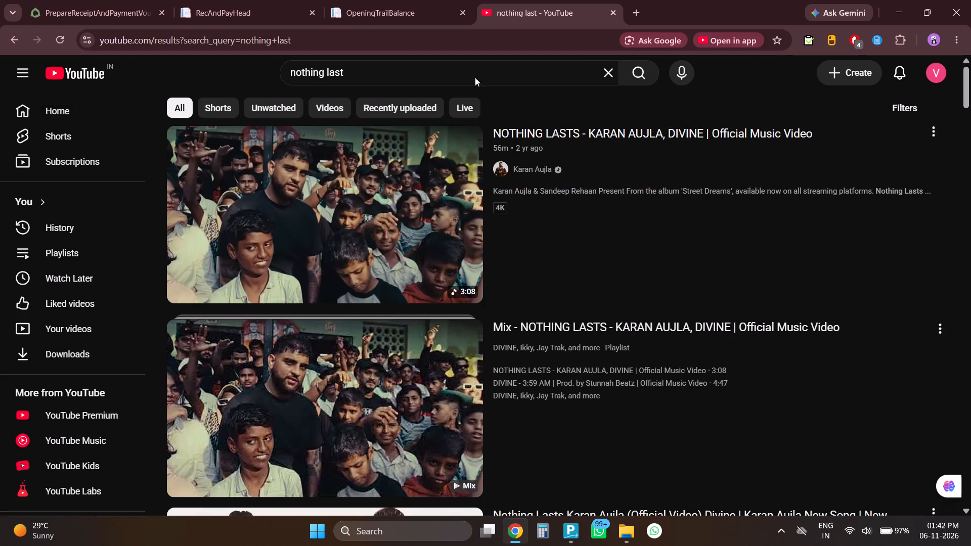
{"action": "left_click", "coordinate": [342, 350]}
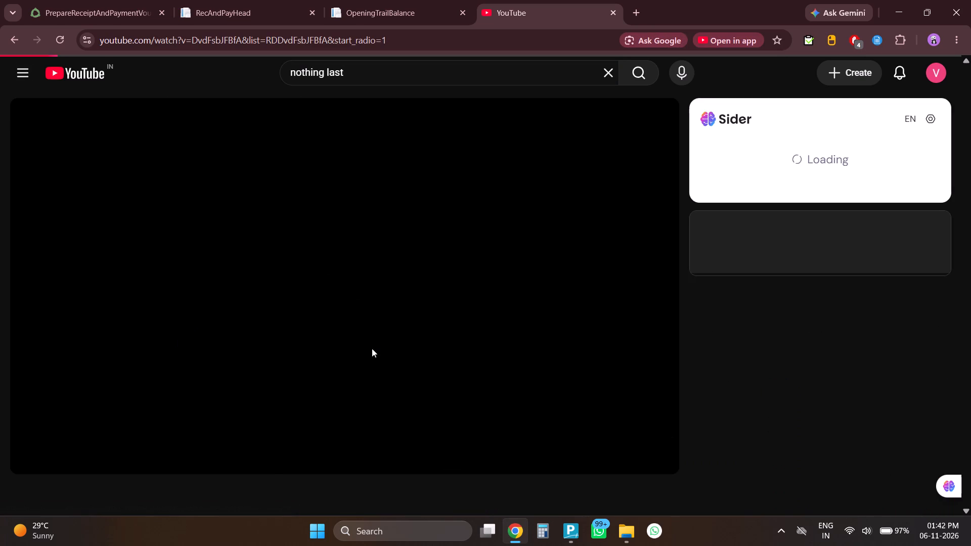
{"action": "left_click", "coordinate": [315, 280]}
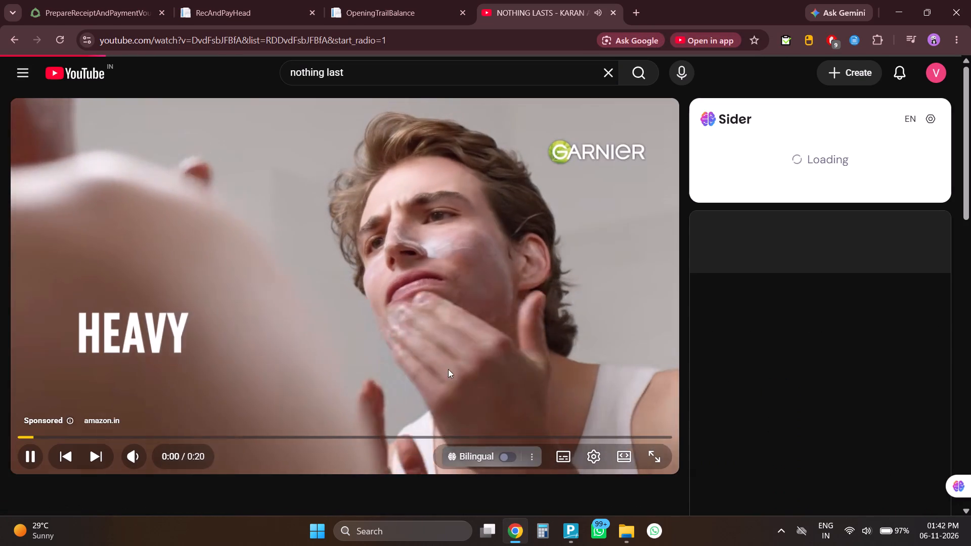
Pause the video, lower the system volume to about 31, and resume playback.
{"action": "left_click", "coordinate": [367, 275]}
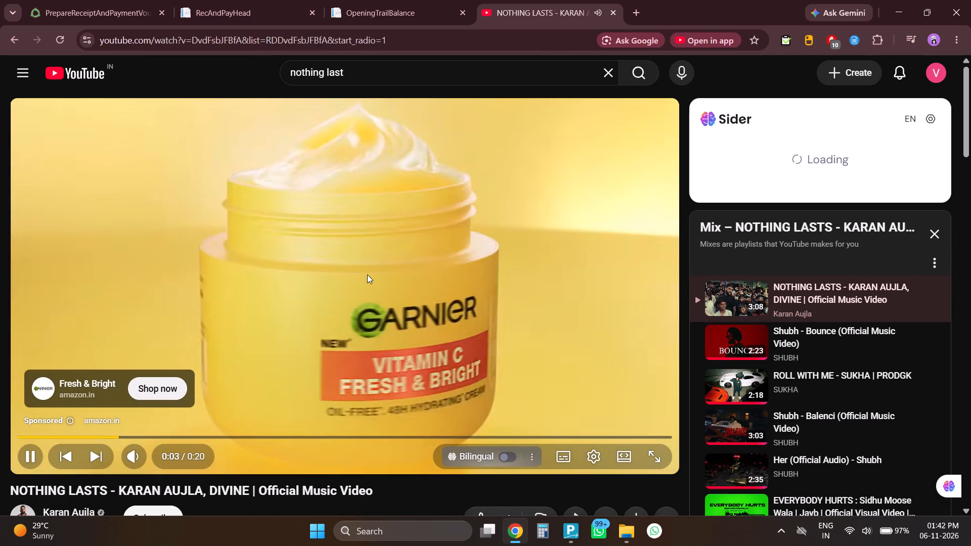
{"action": "left_click", "coordinate": [367, 275]}
{"action": "left_click", "coordinate": [866, 525]}
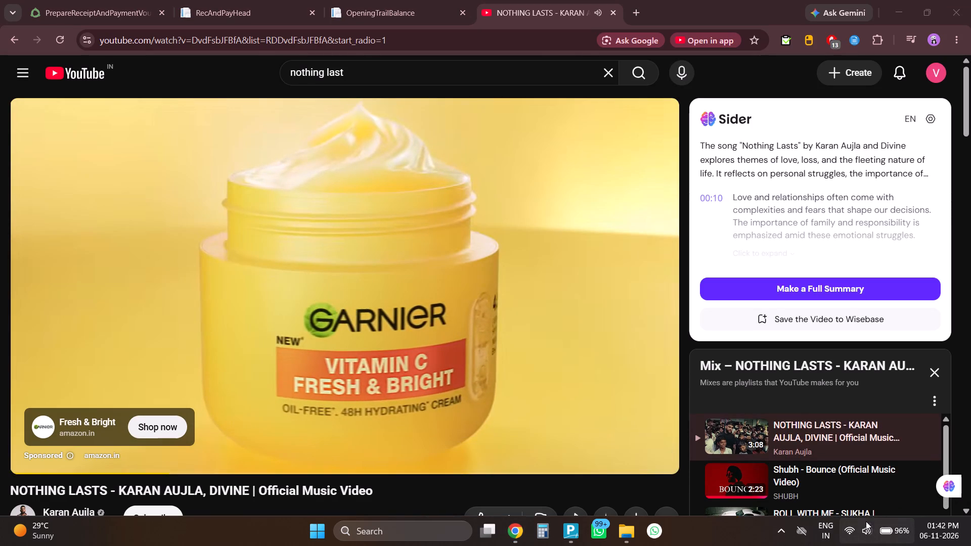
{"action": "left_click_drag", "start_coordinate": [871, 454], "coordinate": [816, 458]}
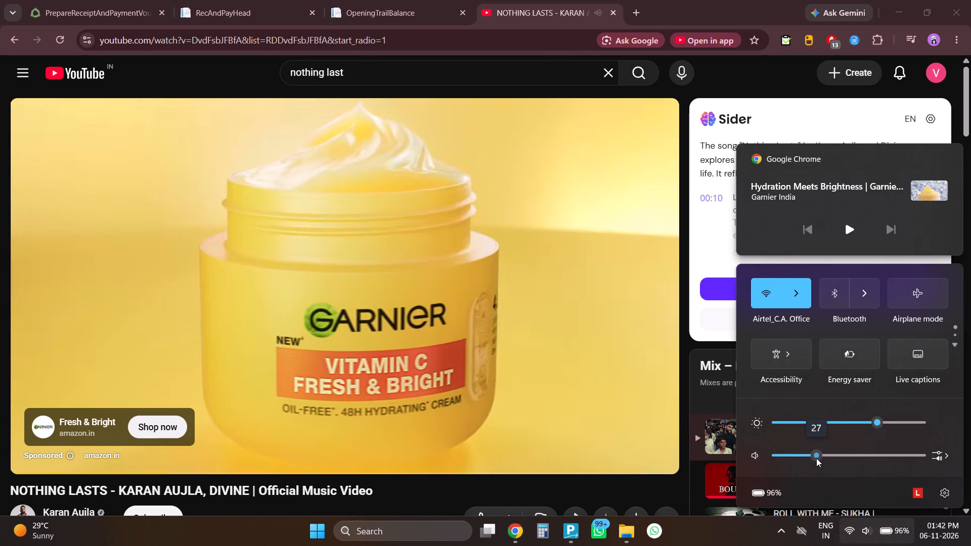
{"action": "left_click_drag", "start_coordinate": [816, 458], "coordinate": [819, 455]}
{"action": "left_click_drag", "start_coordinate": [819, 455], "coordinate": [821, 454]}
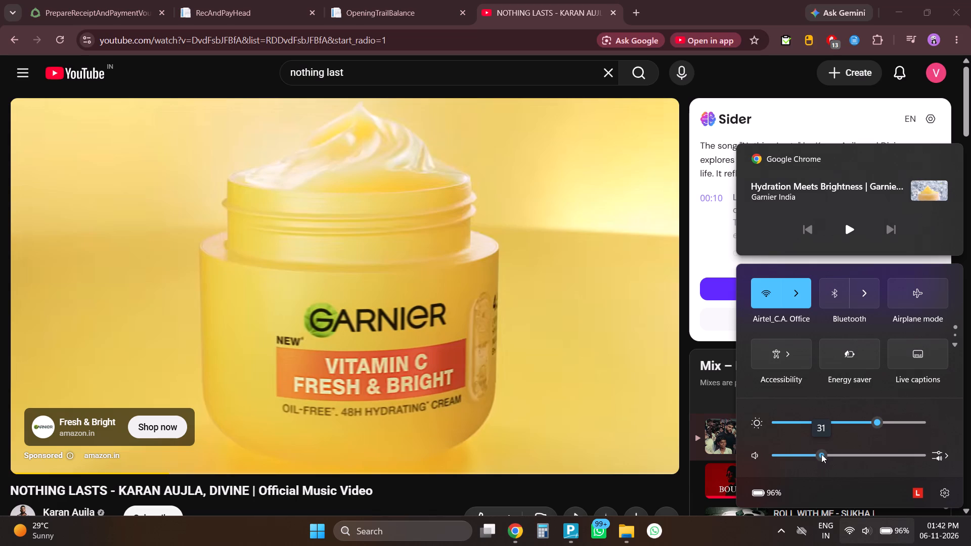
{"action": "left_click_drag", "start_coordinate": [821, 454], "coordinate": [820, 451]}
{"action": "left_click", "coordinate": [394, 299]}
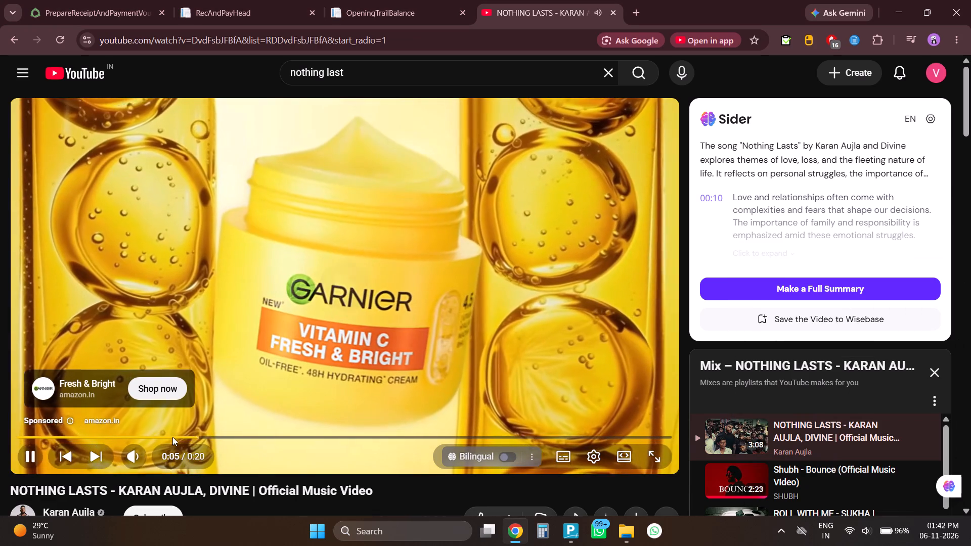
Lower the YouTube video player's own volume to below half.
{"action": "left_click_drag", "start_coordinate": [162, 458], "coordinate": [155, 457]}
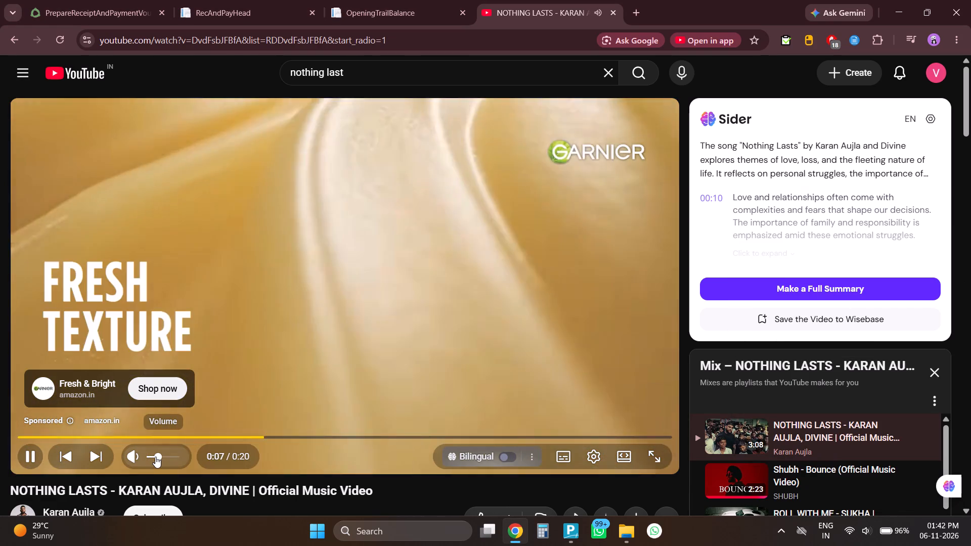
{"action": "left_click_drag", "start_coordinate": [155, 457], "coordinate": [154, 456]}
Reload the NOTHING LASTS video page.
{"action": "key", "text": "F5"}
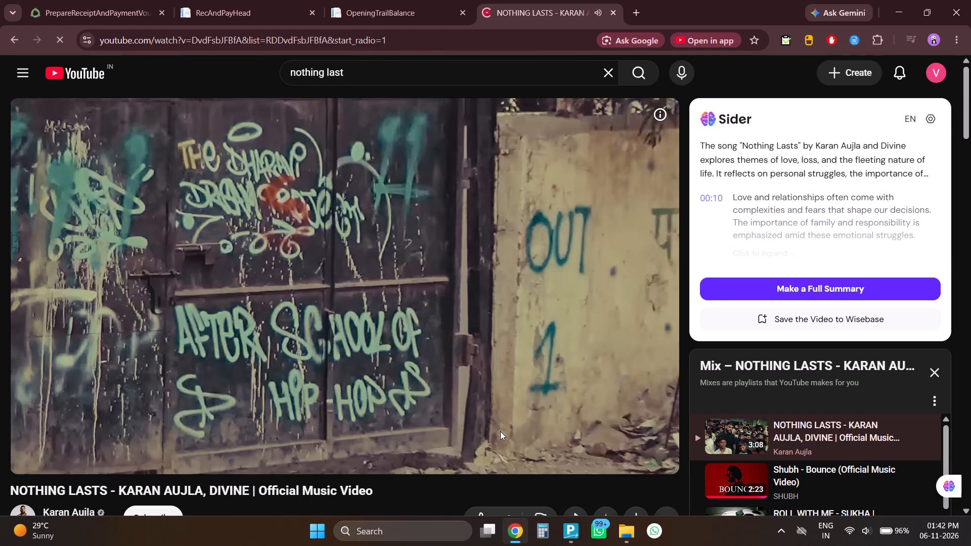
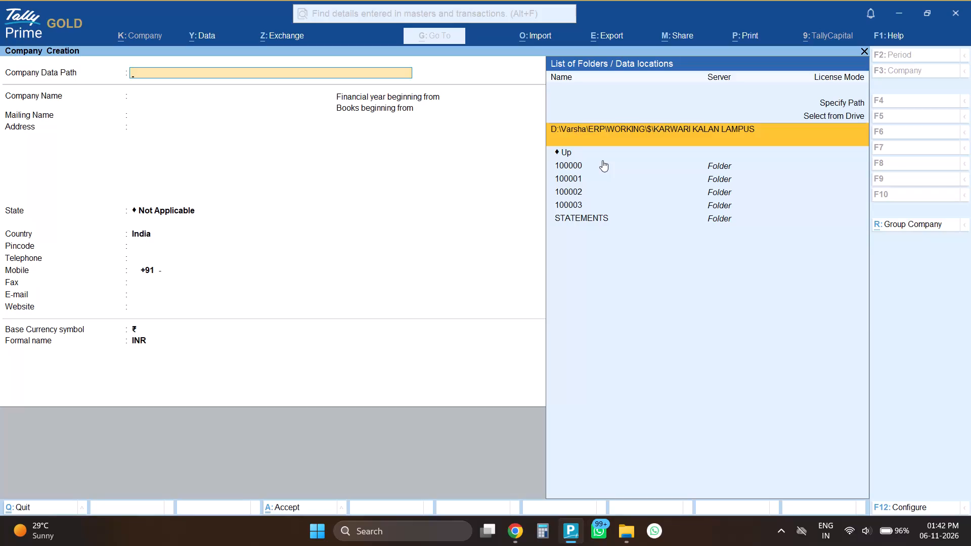
Switch to File Explorer and rename the New Doc 11-06-2026 12.38 PDF in KARWARI KALAN LAMPUS as CHC CB- 2024-2025.
{"action": "key", "text": "Down"}
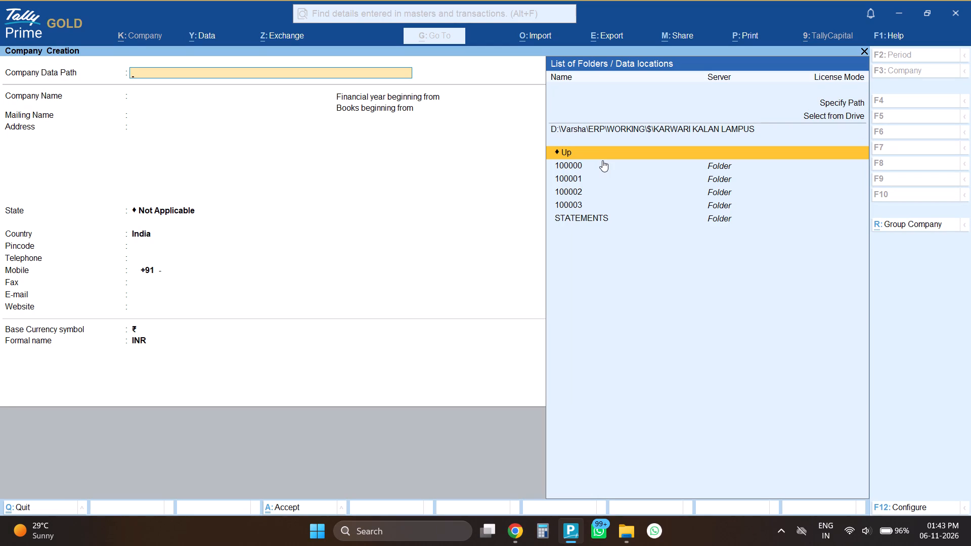
{"action": "key", "text": "alt+Tab"}
{"action": "key", "text": "alt+Tab"}
{"action": "key", "text": "alt+Tab"}
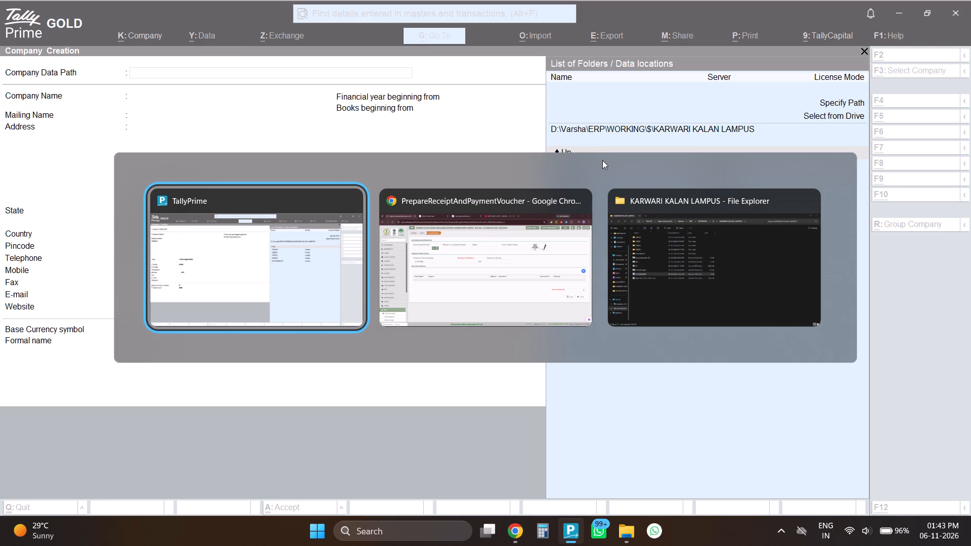
{"action": "key", "text": "alt+Tab"}
{"action": "key", "text": "alt+Tab"}
{"action": "key", "text": "Down"}
{"action": "key", "text": "Down"}
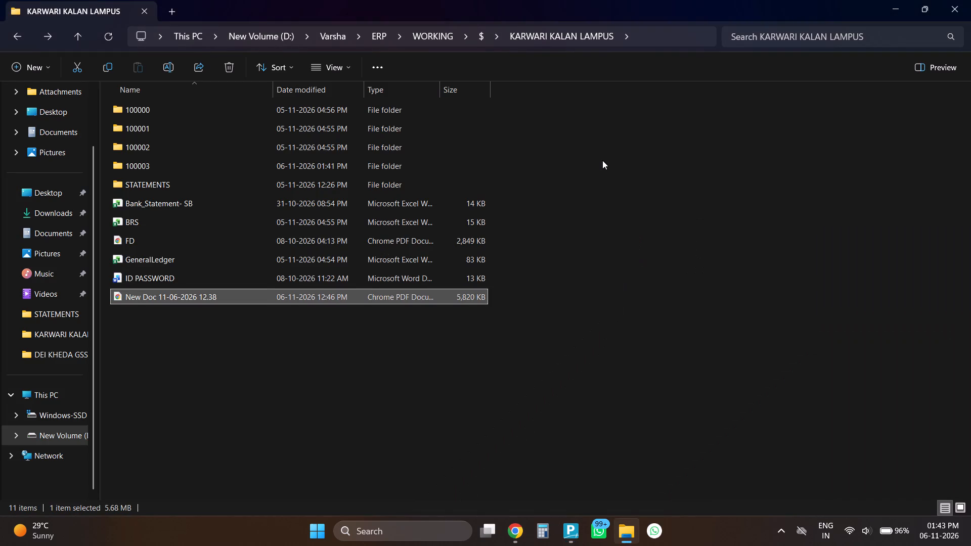
{"action": "key", "text": "F2"}
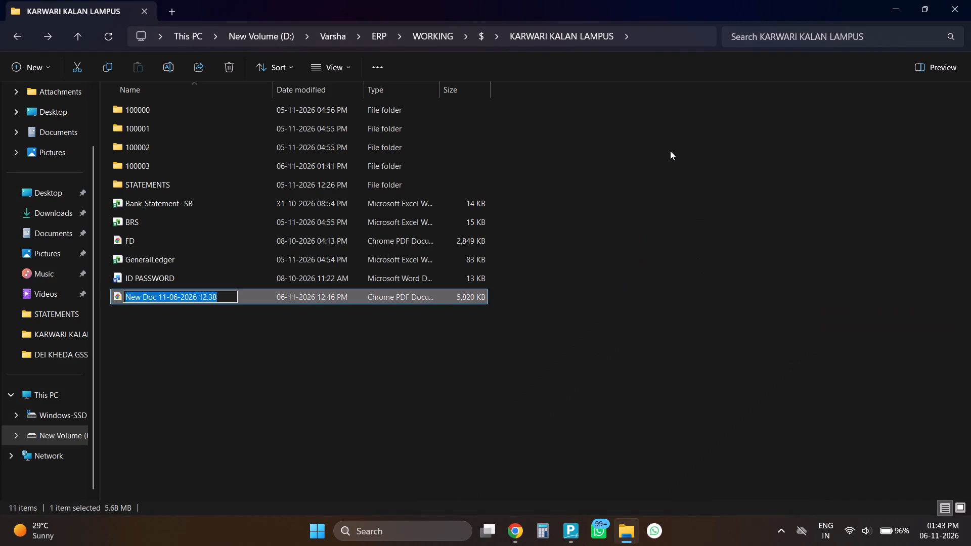
{"action": "type", "text": "CHC CAHS"}
{"action": "key", "text": "space"}
{"action": "key", "text": "BackSpace"}
{"action": "key", "text": "BackSpace"}
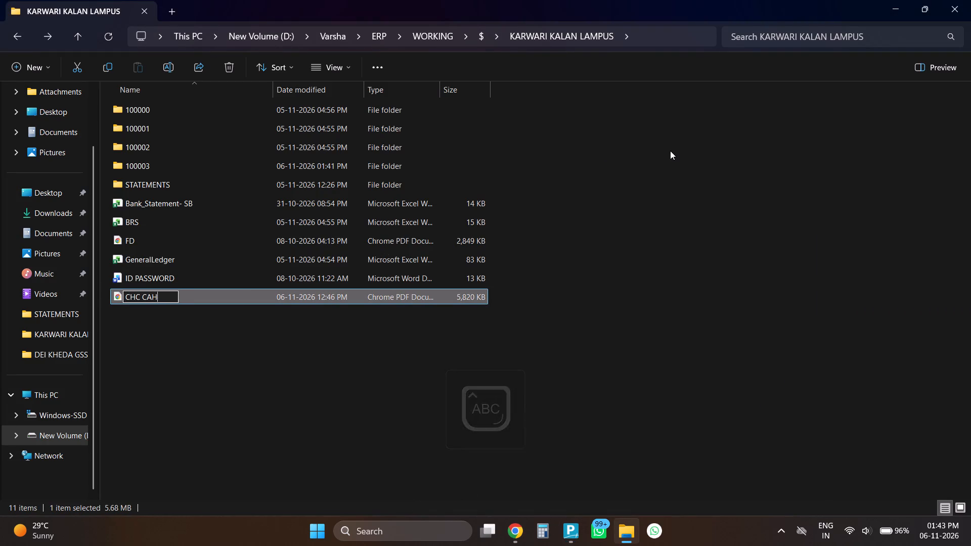
{"action": "key", "text": "BackSpace"}
{"action": "key", "text": "BackSpace"}
{"action": "key", "text": "b"}
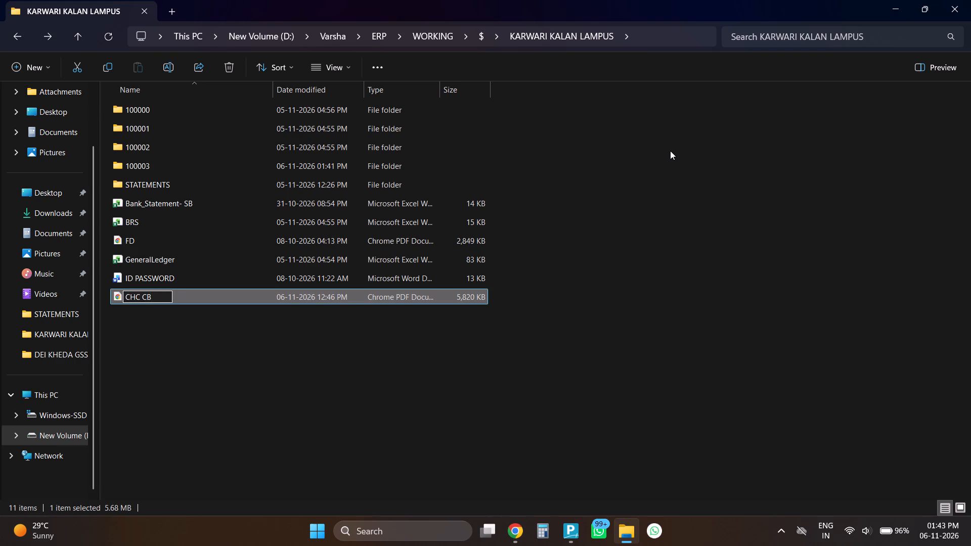
{"action": "key", "text": "minus"}
{"action": "key", "text": "space"}
{"action": "type", "text": "2027"}
{"action": "key", "text": "backslash"}
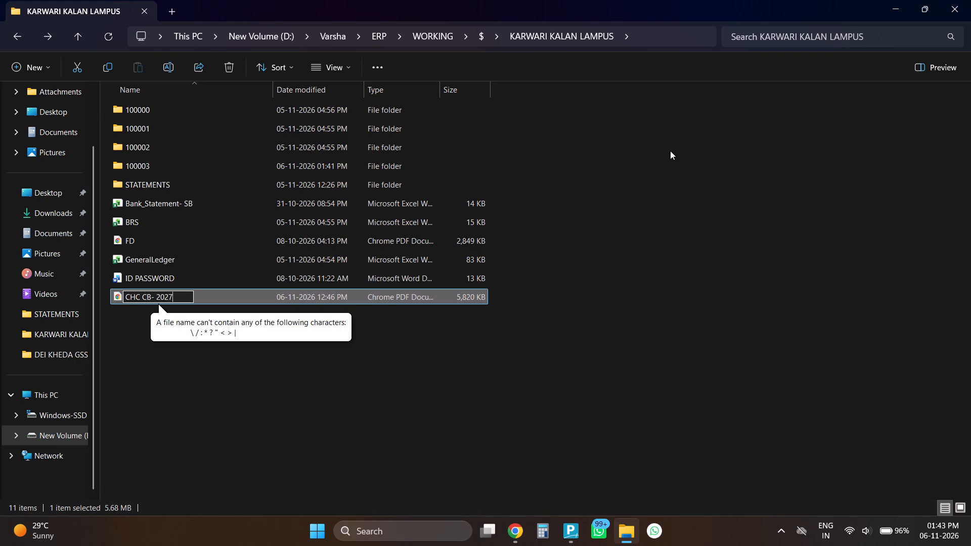
{"action": "key", "text": "BackSpace"}
{"action": "type", "text": "4-2025"}
{"action": "key", "text": "Return"}
Open the renamed cash book PDF in Chrome and examine its receipts pages from April 2024 through March 2025.
{"action": "key", "text": "Return"}
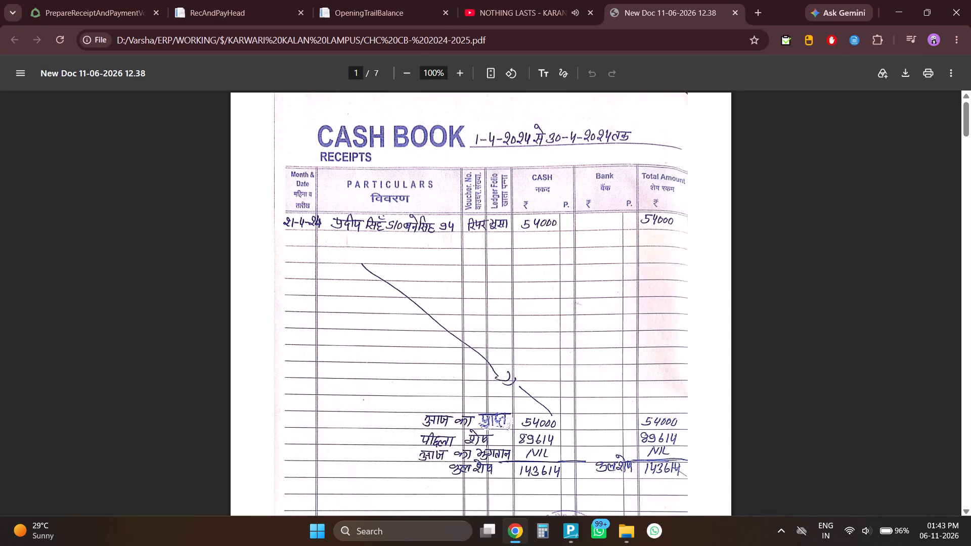
{"action": "key", "text": "alt+Tab"}
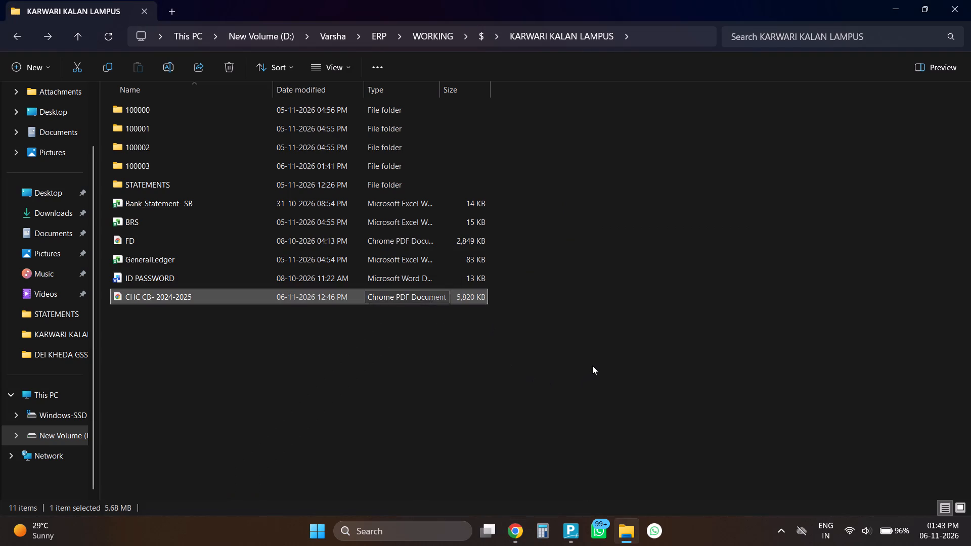
{"action": "key", "text": "alt+Tab"}
{"action": "scroll", "coordinate": [592, 366], "scroll_direction": "down", "scroll_amount": 15}
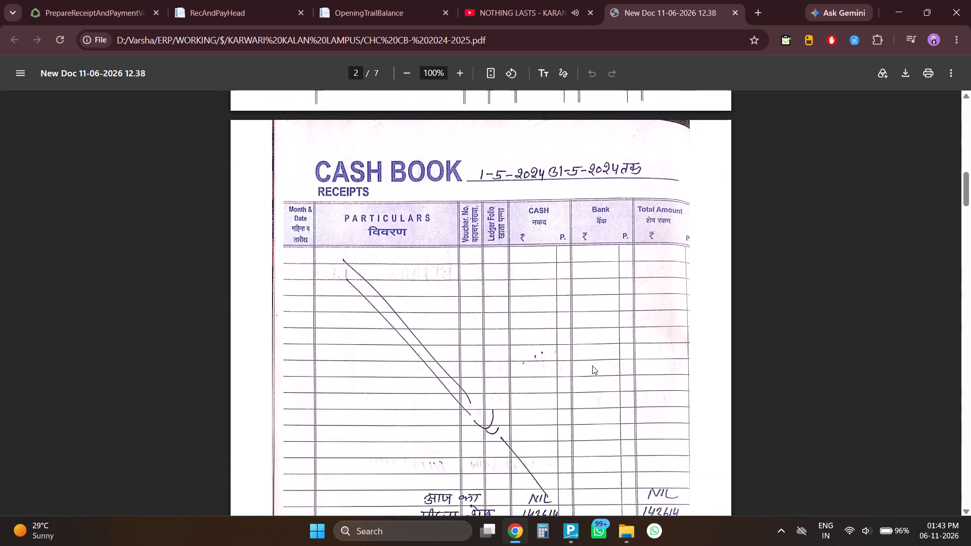
{"action": "scroll", "coordinate": [592, 366], "scroll_direction": "down", "scroll_amount": 11}
{"action": "scroll", "coordinate": [597, 363], "scroll_direction": "down", "scroll_amount": 18}
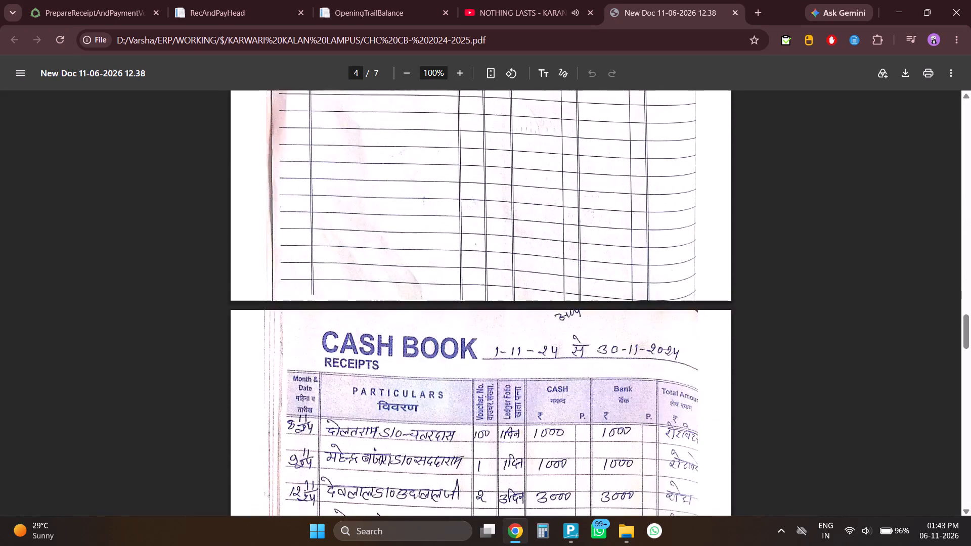
{"action": "scroll", "coordinate": [597, 367], "scroll_direction": "down", "scroll_amount": 20}
{"action": "scroll", "coordinate": [597, 367], "scroll_direction": "down", "scroll_amount": 15}
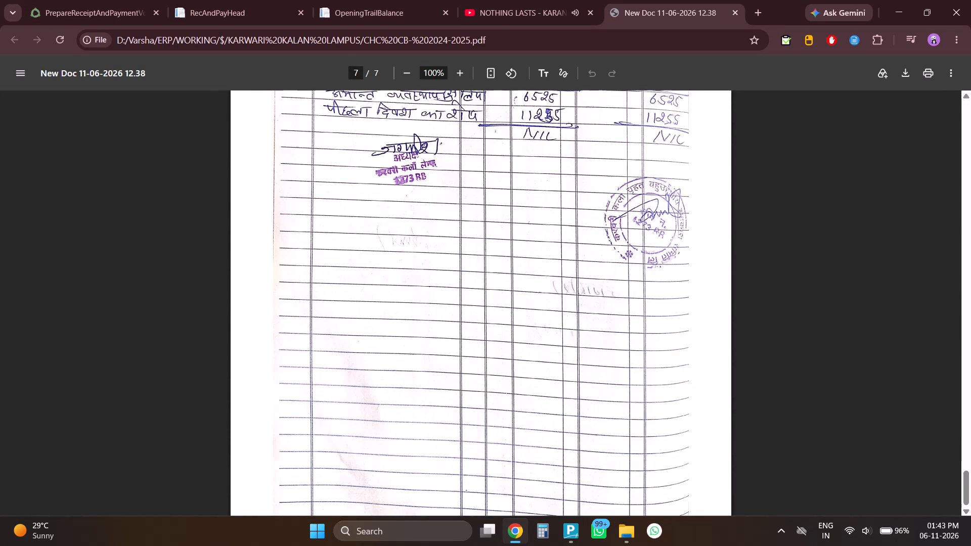
{"action": "scroll", "coordinate": [597, 367], "scroll_direction": "down", "scroll_amount": 3}
{"action": "scroll", "coordinate": [597, 367], "scroll_direction": "up", "scroll_amount": 6}
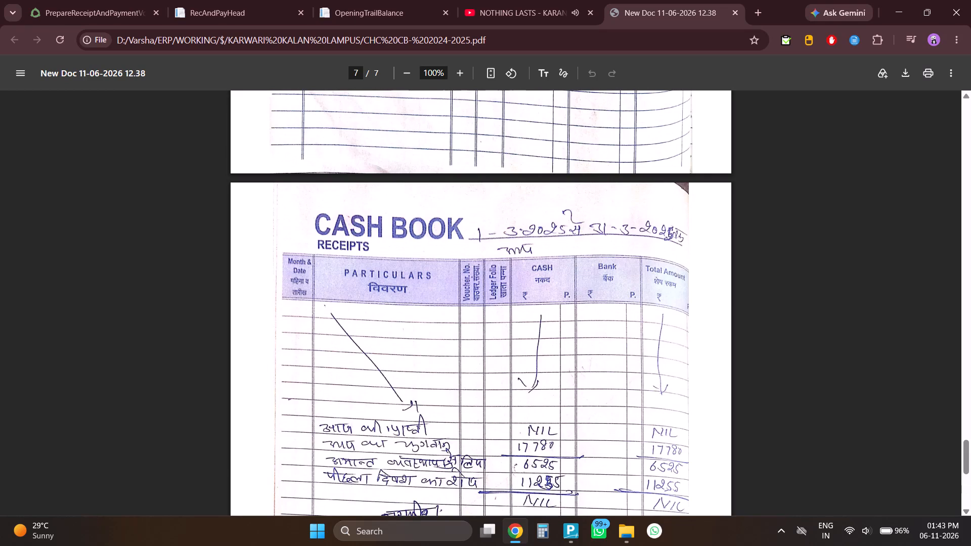
{"action": "key", "text": "space"}
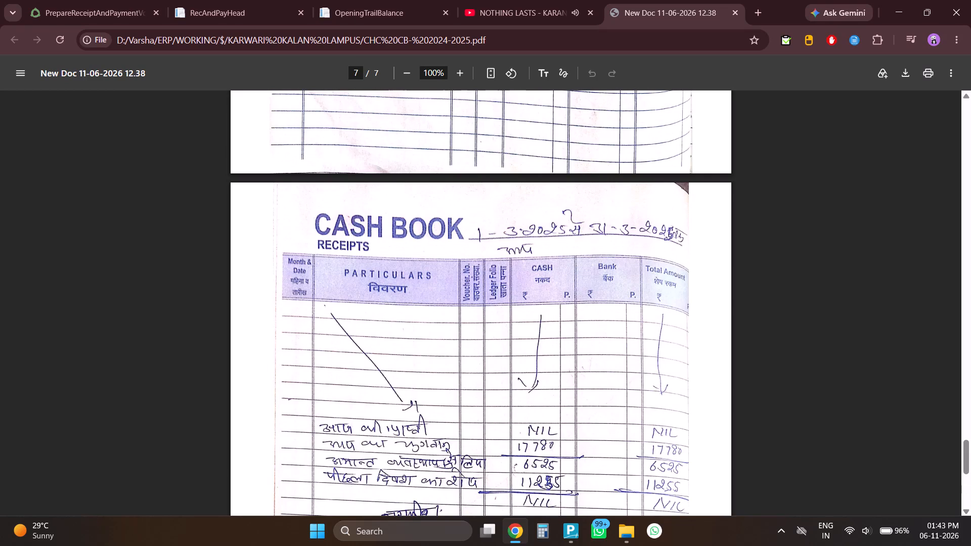
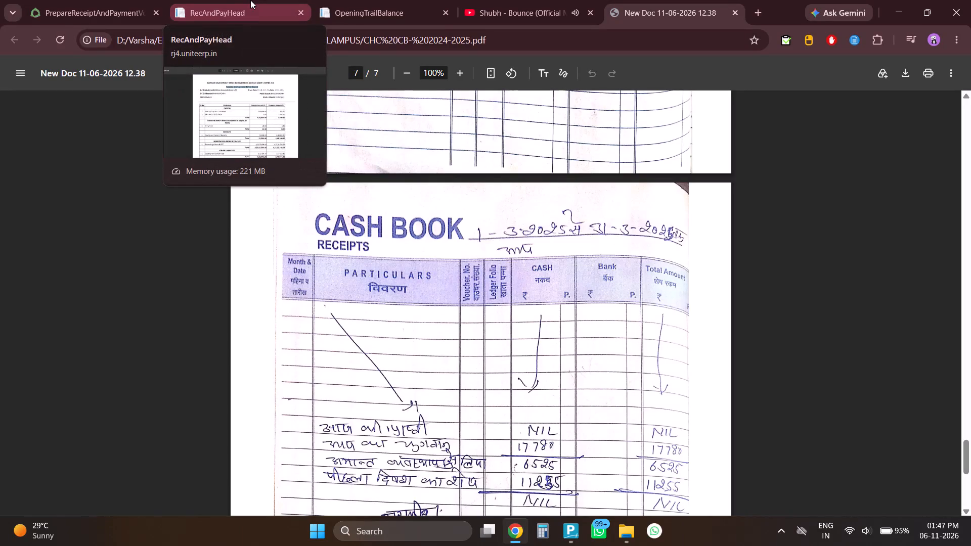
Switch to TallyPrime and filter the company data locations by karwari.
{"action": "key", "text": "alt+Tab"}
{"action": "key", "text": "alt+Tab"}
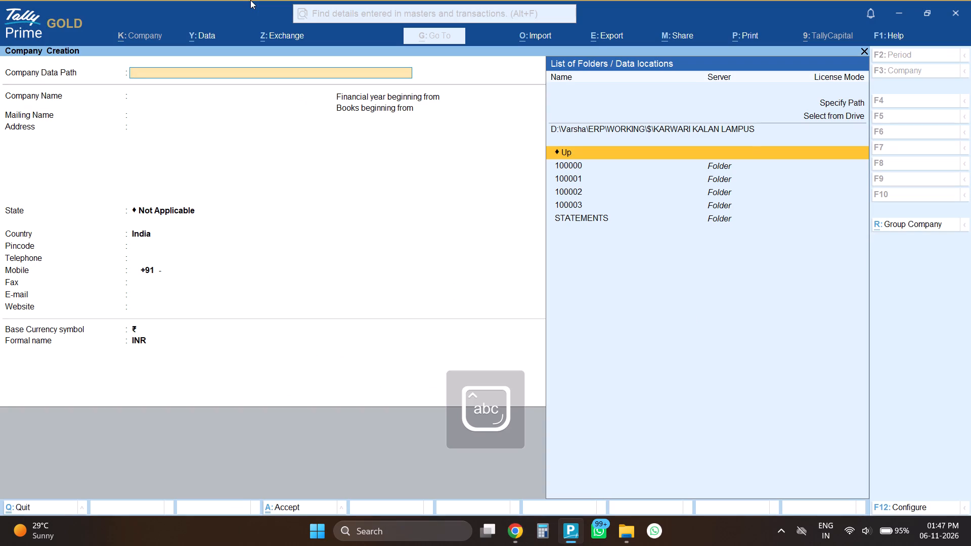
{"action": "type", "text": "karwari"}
Switch to Chrome, pause the Shubh - Bounce video on YouTube, and return to the cash book PDF.
{"action": "key", "text": "alt+Tab"}
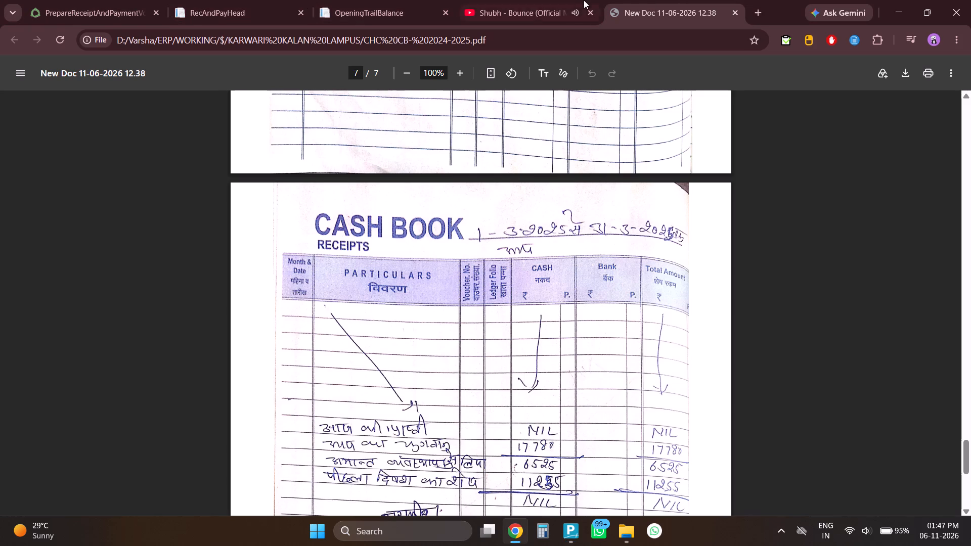
{"action": "left_click", "coordinate": [561, 0]}
{"action": "left_click", "coordinate": [375, 329]}
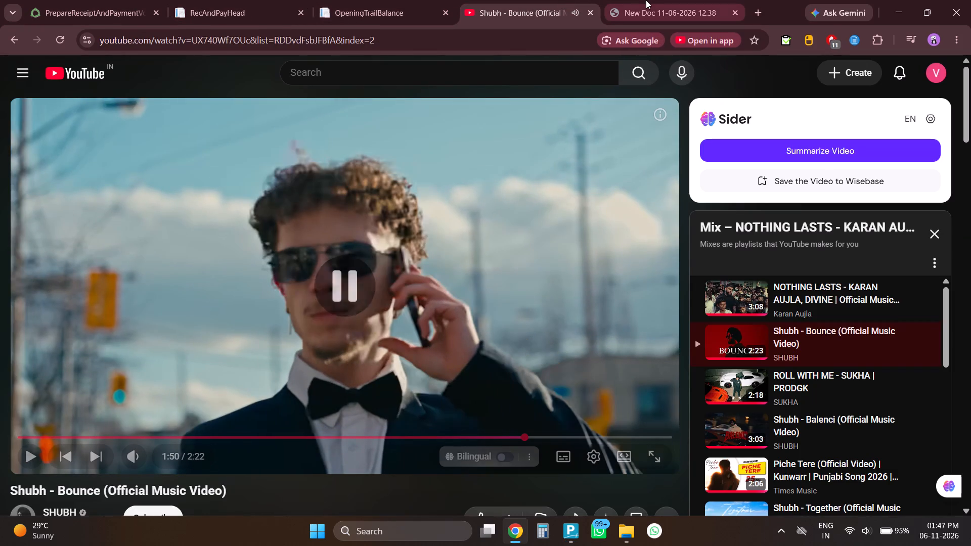
{"action": "left_click", "coordinate": [646, 0]}
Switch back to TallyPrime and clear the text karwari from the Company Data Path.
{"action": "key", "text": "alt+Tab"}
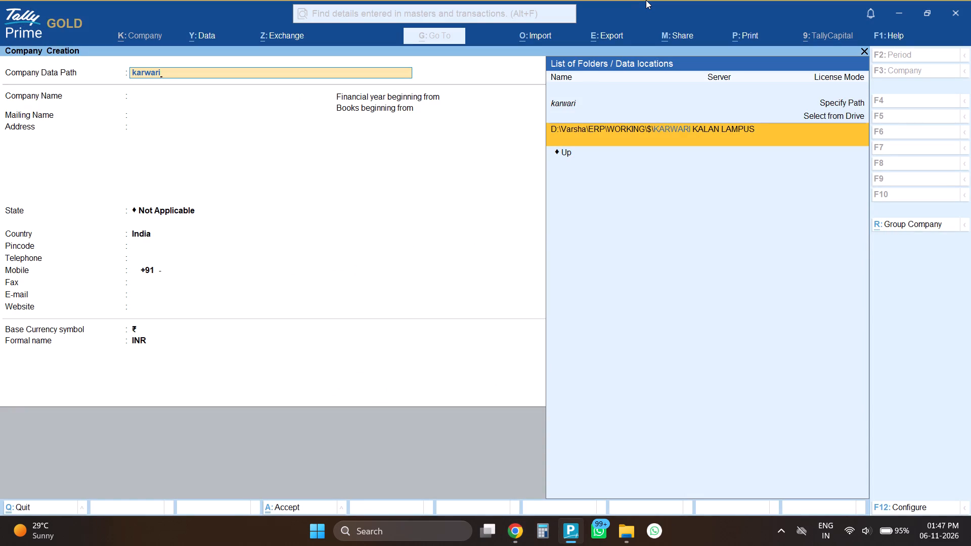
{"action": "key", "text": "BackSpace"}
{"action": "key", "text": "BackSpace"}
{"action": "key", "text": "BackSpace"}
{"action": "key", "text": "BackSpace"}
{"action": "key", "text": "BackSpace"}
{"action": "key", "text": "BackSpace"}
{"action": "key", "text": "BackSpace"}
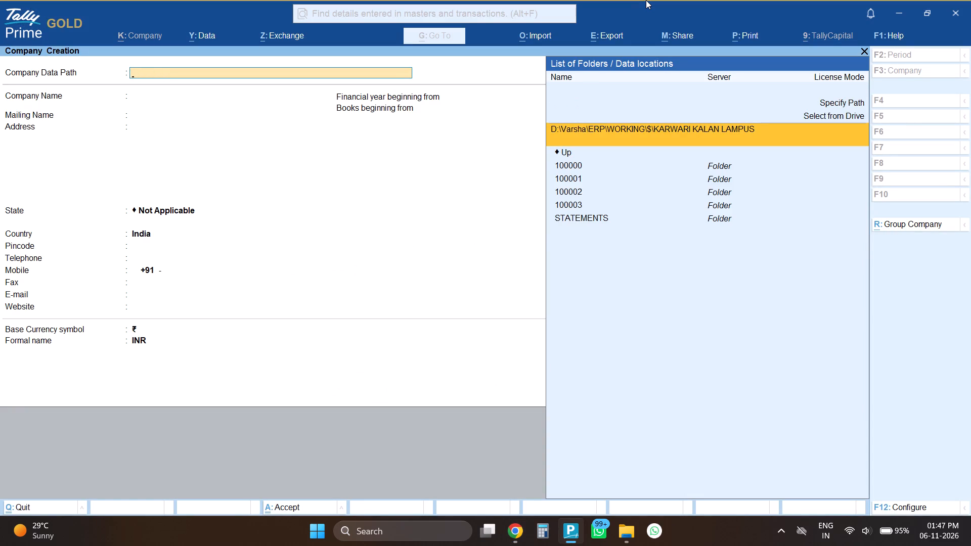
Switch to File Explorer and create a folder named KARWARI KALAN GSS 2024-2025 in D:\Varsha\ERP\WORKING\$.
{"action": "key", "text": "alt+Tab"}
{"action": "key", "text": "alt+Tab"}
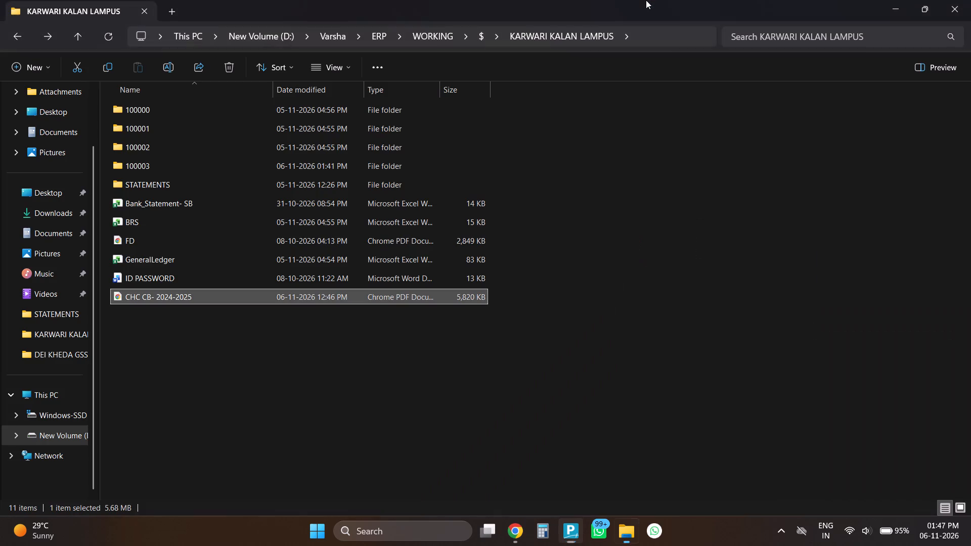
{"action": "key", "text": "BackSpace"}
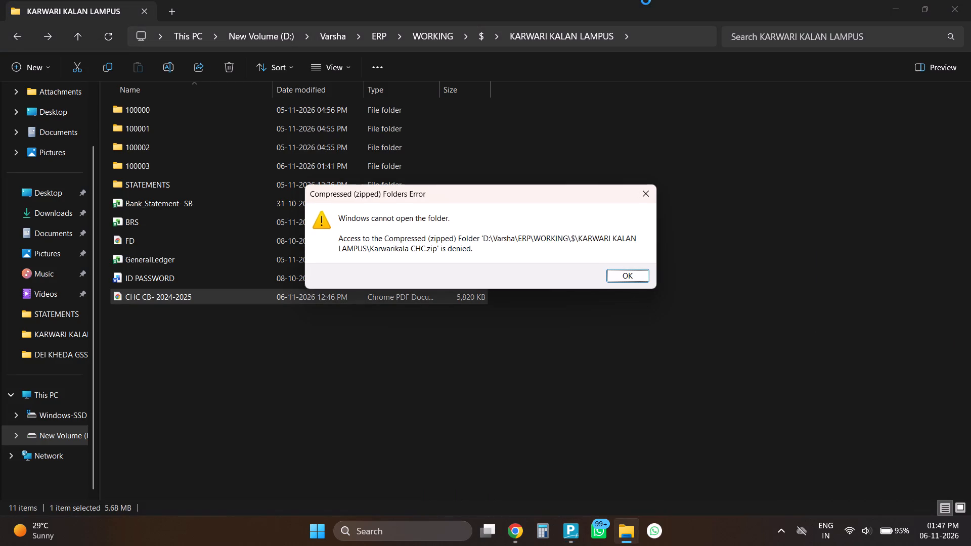
{"action": "left_click", "coordinate": [652, 193]}
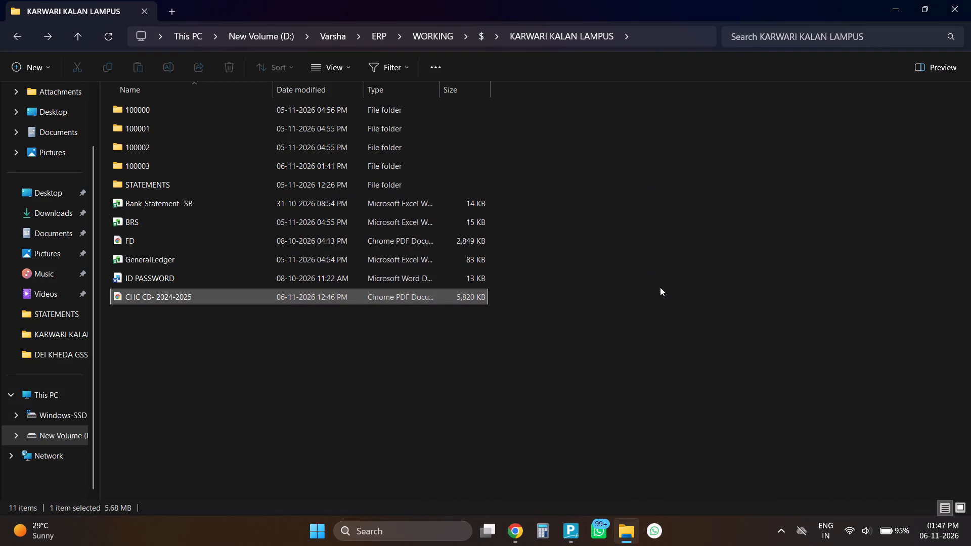
{"action": "left_click", "coordinate": [72, 34]}
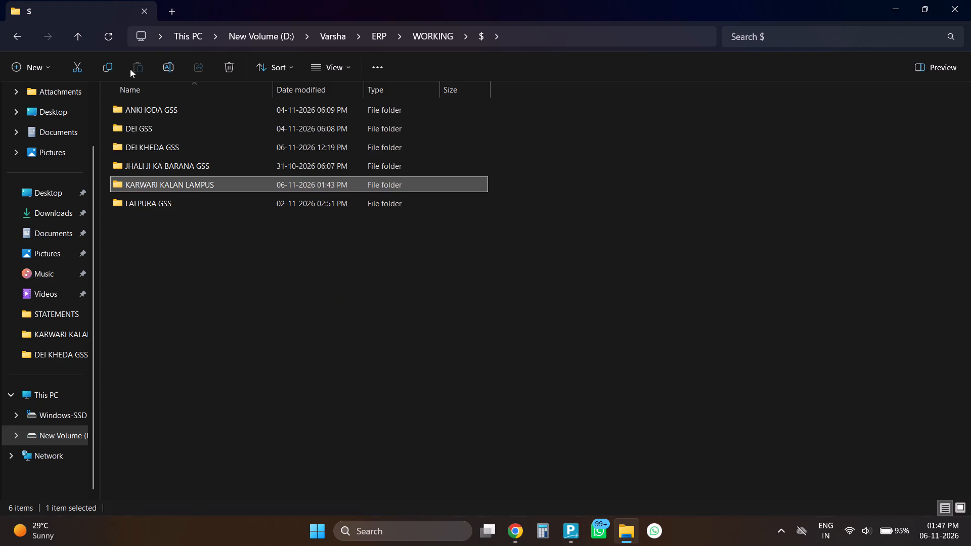
{"action": "key", "text": "ctrl+shift+n"}
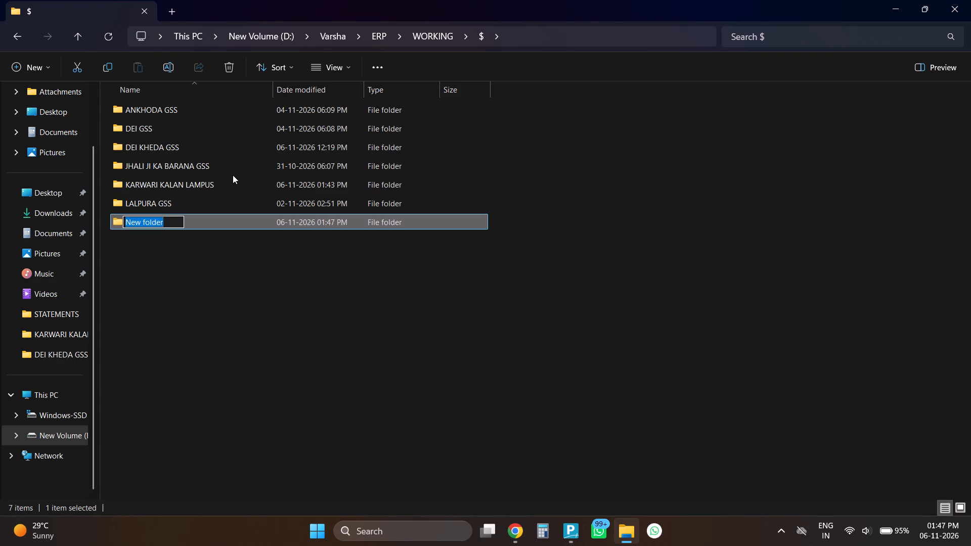
{"action": "key", "text": "k"}
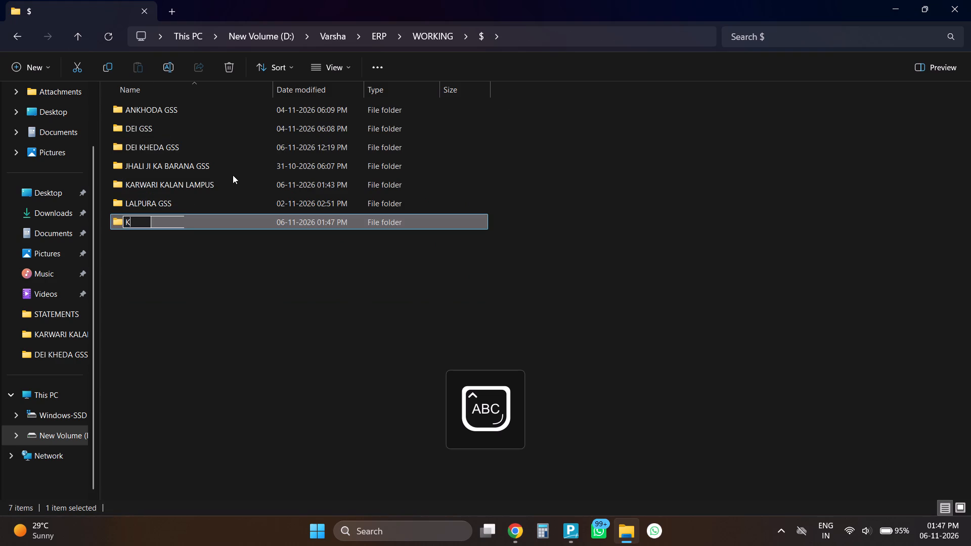
{"action": "type", "text": "ARWA"}
{"action": "type", "text": "RI KALAN"}
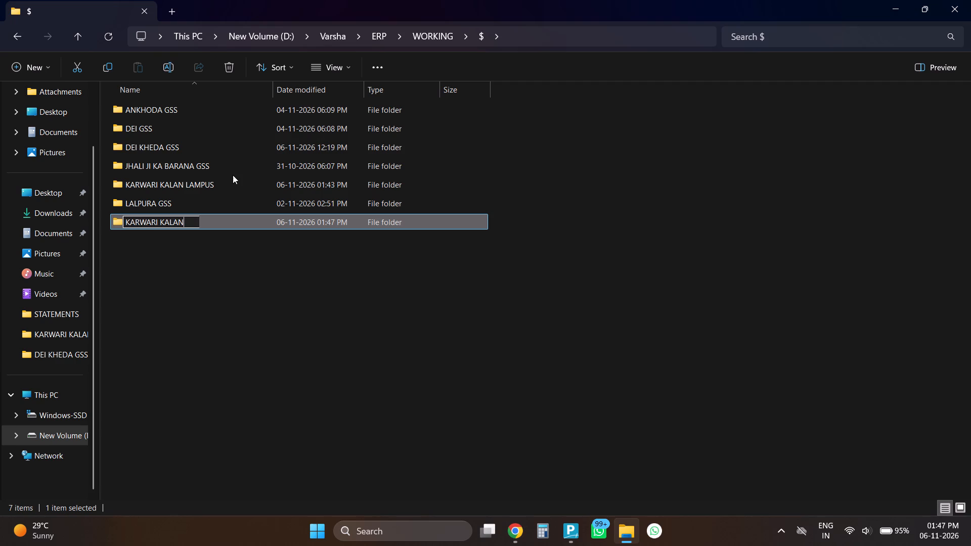
{"action": "key", "text": "space"}
{"action": "type", "text": "GSS"}
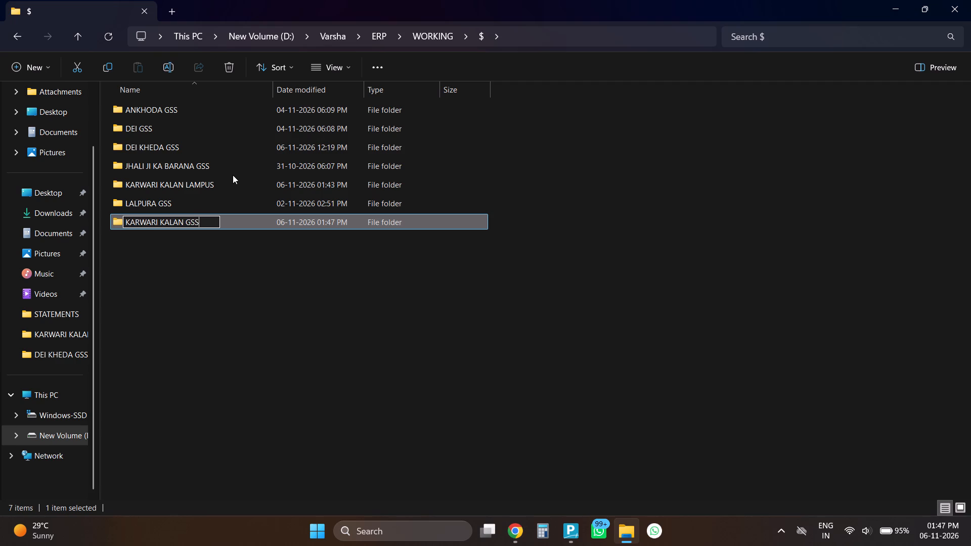
{"action": "key", "text": "space"}
{"action": "type", "text": "2025"}
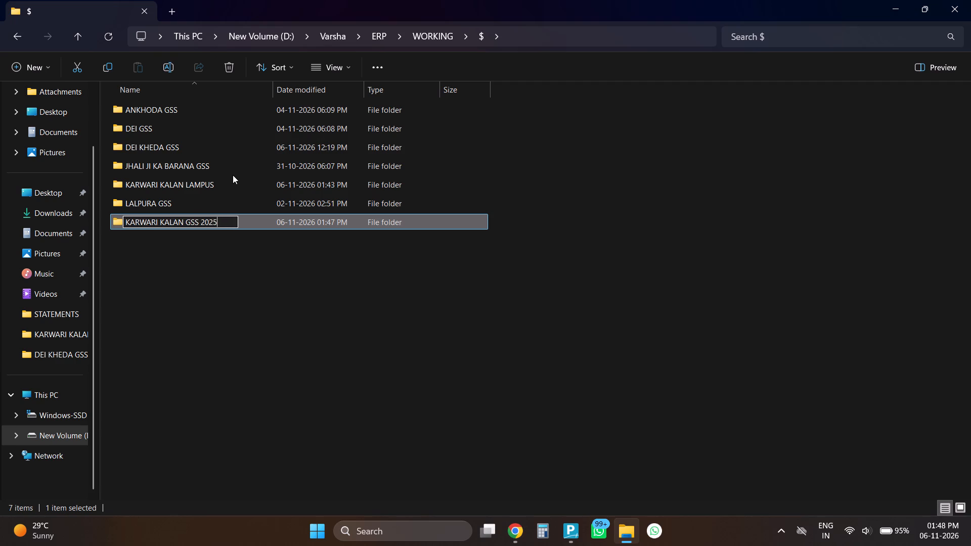
{"action": "type", "text": "-2026"}
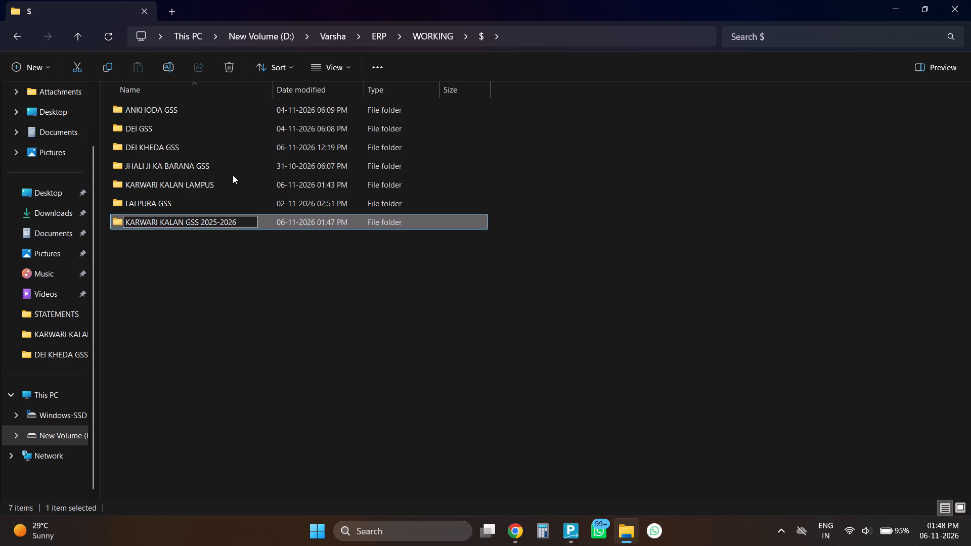
{"action": "key", "text": "BackSpace"}
{"action": "key", "text": "BackSpace"}
{"action": "key", "text": "BackSpace"}
{"action": "key", "text": "BackSpace"}
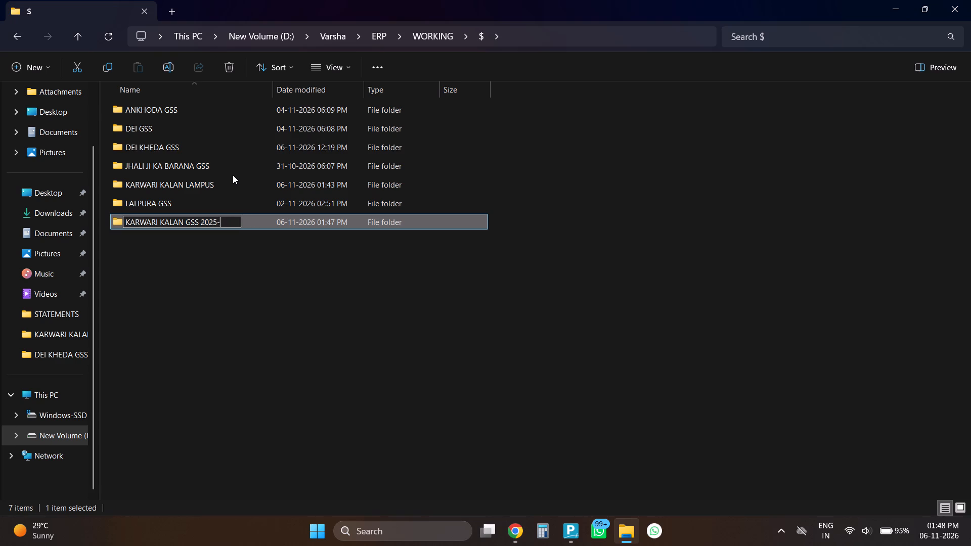
{"action": "key", "text": "BackSpace"}
{"action": "key", "text": "BackSpace"}
{"action": "type", "text": "4-2026"}
{"action": "key", "text": "BackSpace"}
{"action": "key", "text": "5"}
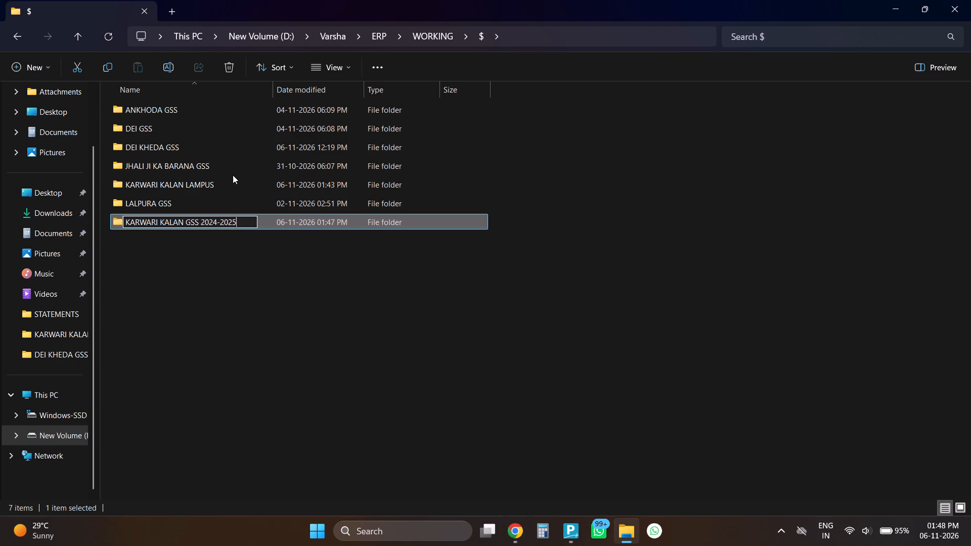
{"action": "key", "text": "Return"}
Switch to TallyPrime and set the company data path to D:\Varsha\ERP\WORKING\$\KARWARI KALAN GSS 2024-2025.
{"action": "key", "text": "alt+Tab"}
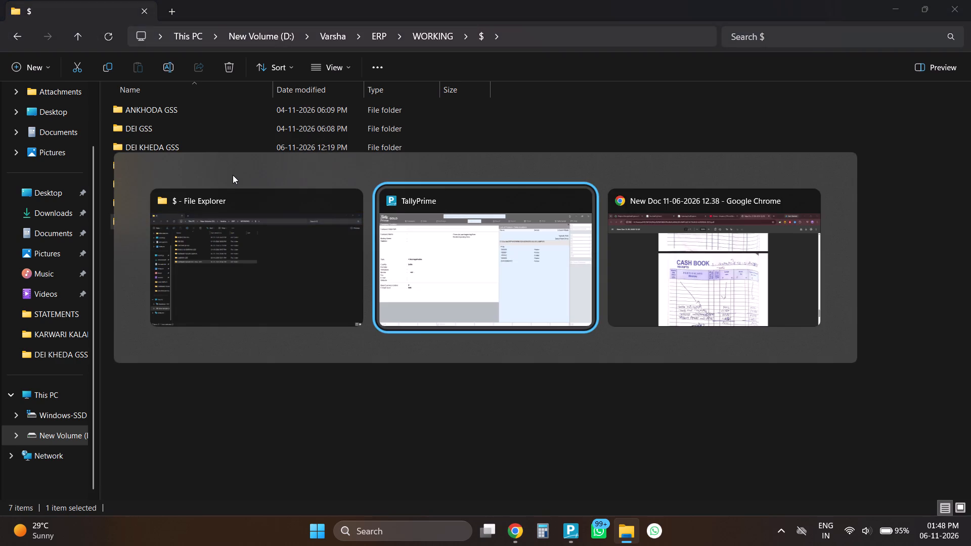
{"action": "key", "text": "Down"}
{"action": "key", "text": "Return"}
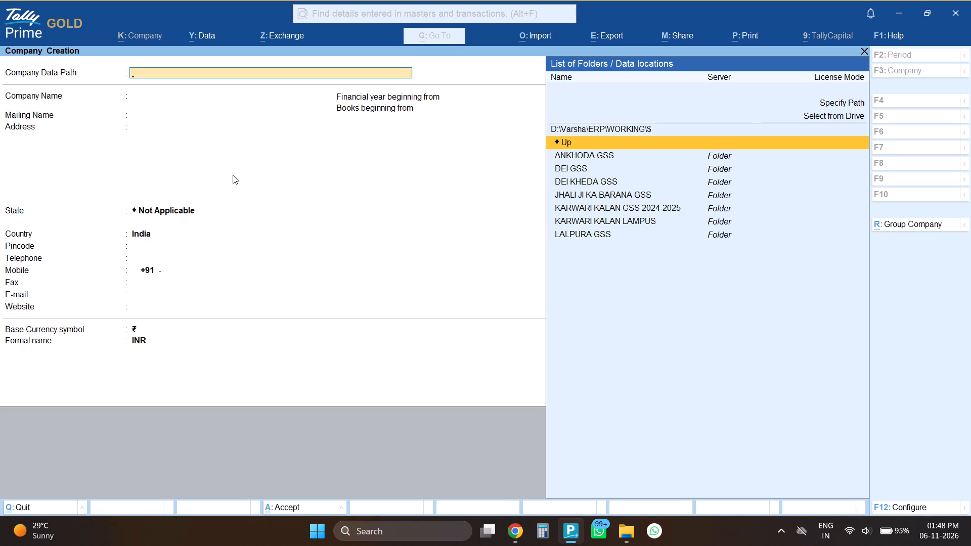
{"action": "key", "text": "Down"}
{"action": "key", "text": "Down"}
{"action": "key", "text": "Down"}
{"action": "key", "text": "Down"}
{"action": "key", "text": "Down"}
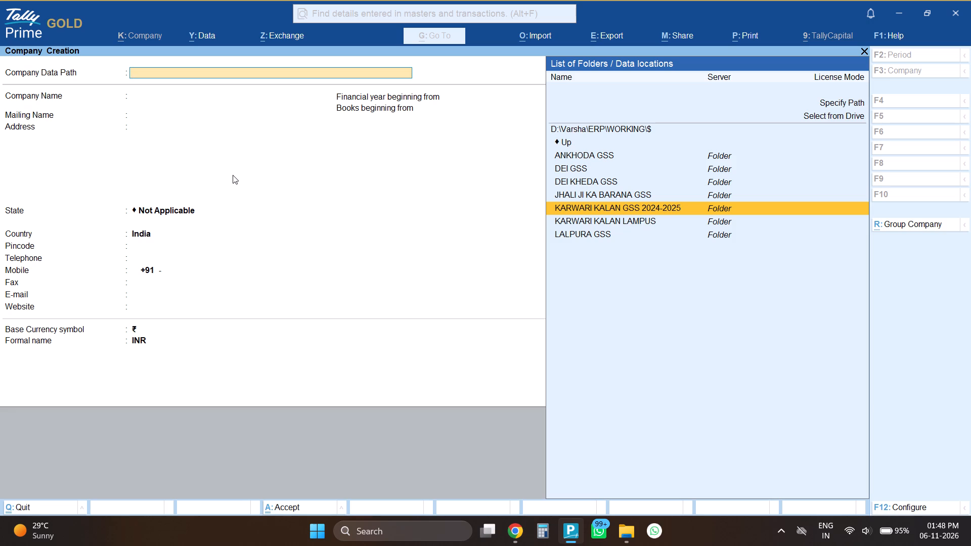
{"action": "key", "text": "Return"}
{"action": "key", "text": "Return"}
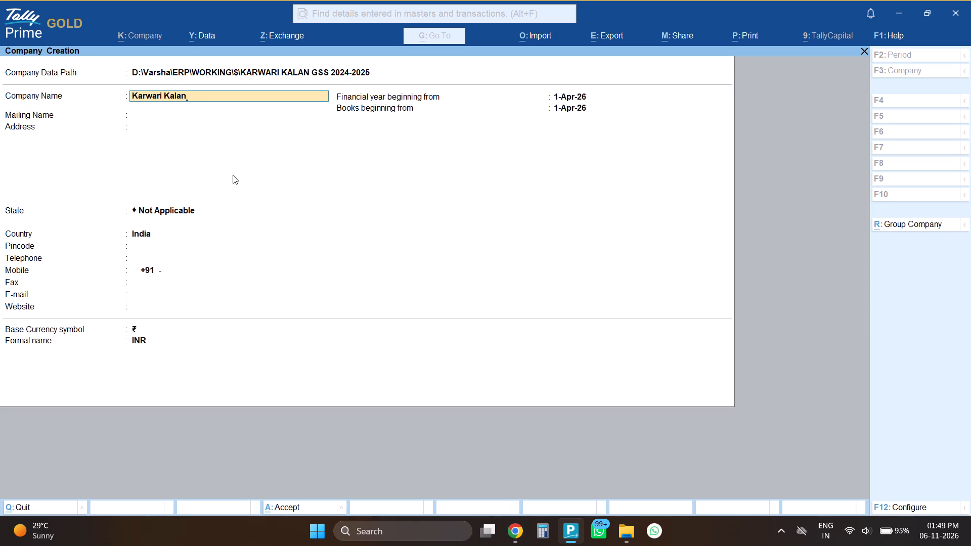
Enter Karwari Kalan Lampus as the company name and mailing name, leave the address blank, and set the state to Rajasthan.
{"action": "key", "text": "space"}
{"action": "type", "text": "lampus"}
{"action": "key", "text": "Return"}
{"action": "key", "text": "Return"}
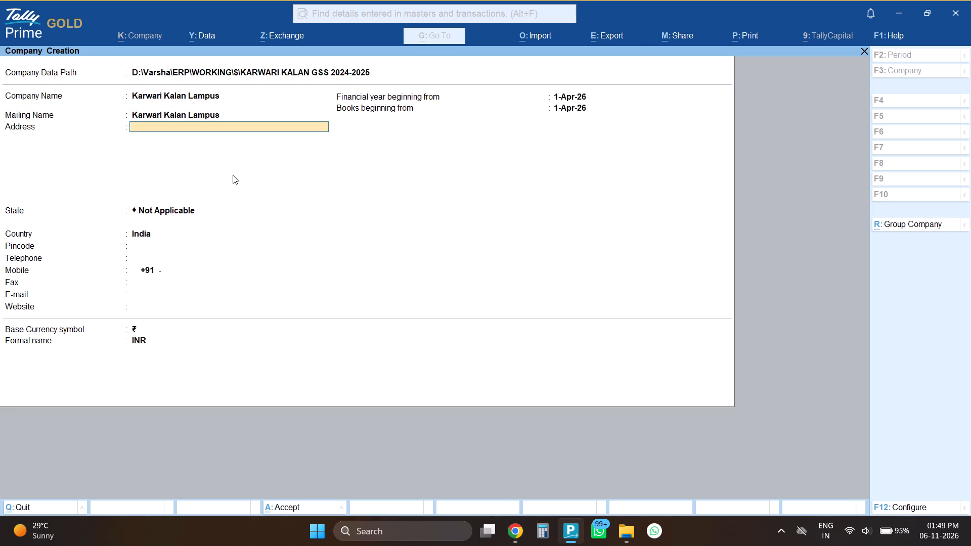
{"action": "key", "text": "Return"}
{"action": "type", "text": "raj"}
{"action": "key", "text": "Return"}
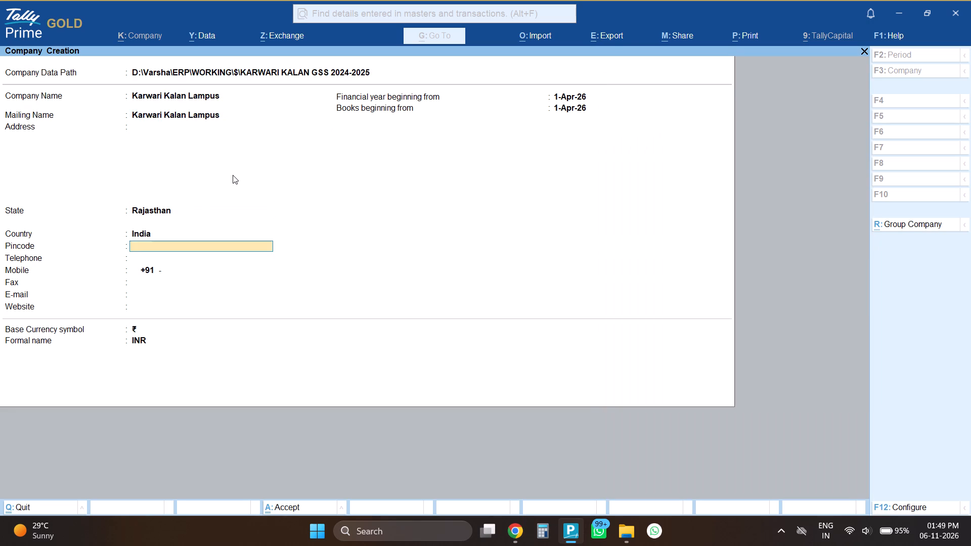
Leave the contact details blank, set the financial year and books to begin from 1-Apr-24, and save the new company.
{"action": "key", "text": "Return"}
{"action": "key", "text": "Return"}
{"action": "key", "text": "Return"}
{"action": "key", "text": "Return"}
{"action": "key", "text": "Return"}
{"action": "key", "text": "Return"}
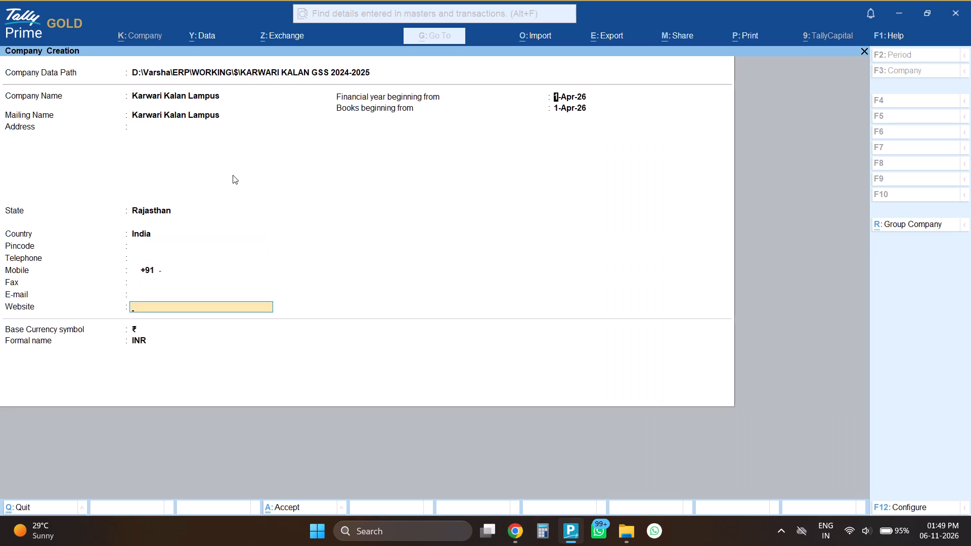
{"action": "type", "text": "1-4-24"}
{"action": "key", "text": "Return"}
{"action": "key", "text": "Return"}
{"action": "key", "text": "Return"}
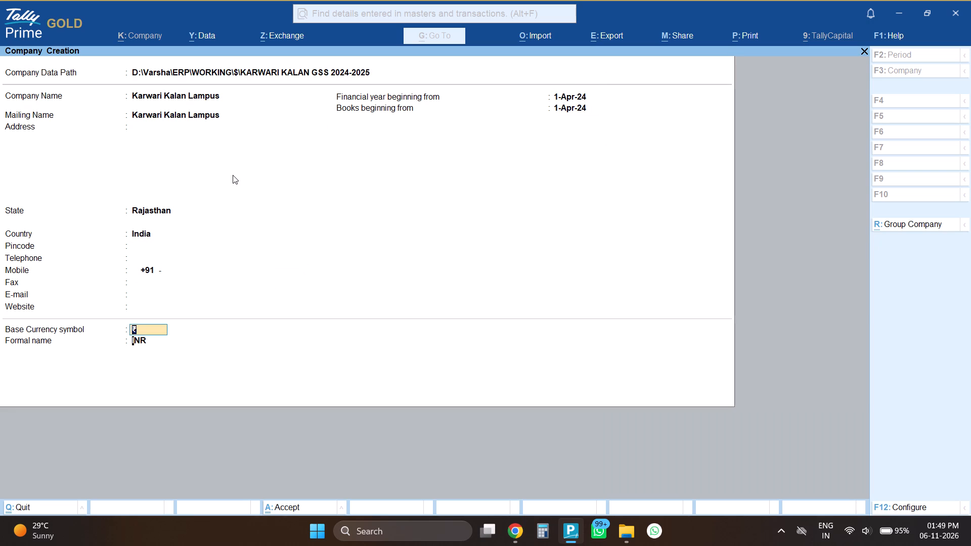
{"action": "key", "text": "ctrl+a"}
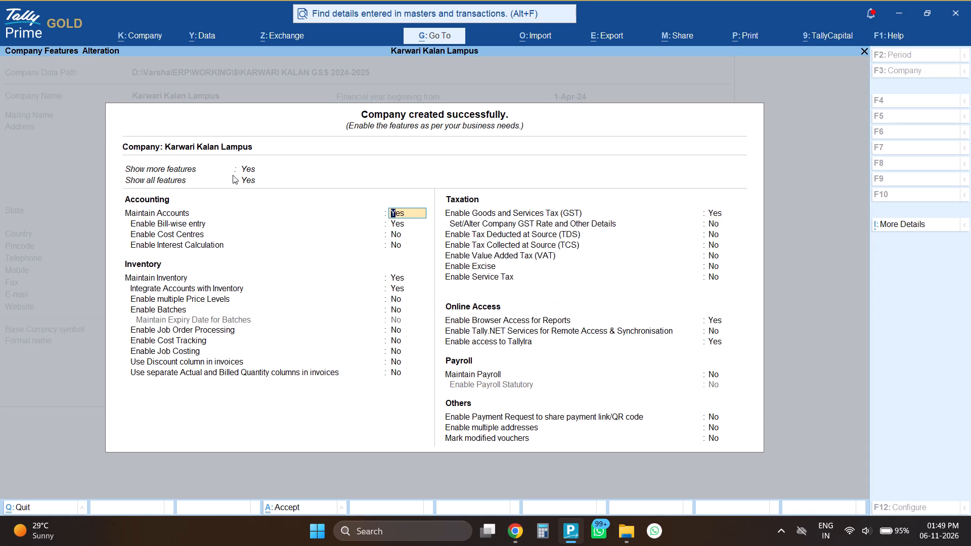
Disable Maintain Inventory and Goods and Services Tax (GST) in the Karwari Kalan Lampus company features and accept them.
{"action": "key", "text": "Return"}
{"action": "key", "text": "Return"}
{"action": "key", "text": "Return"}
{"action": "key", "text": "Return"}
{"action": "key", "text": "n"}
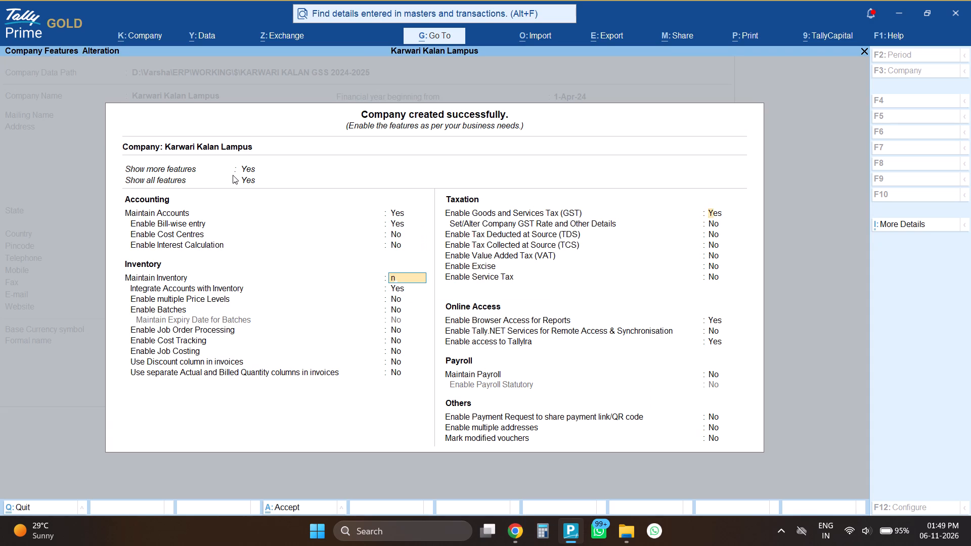
{"action": "key", "text": "Return"}
{"action": "key", "text": "n"}
{"action": "key", "text": "Return"}
{"action": "key", "text": "ctrl+a"}
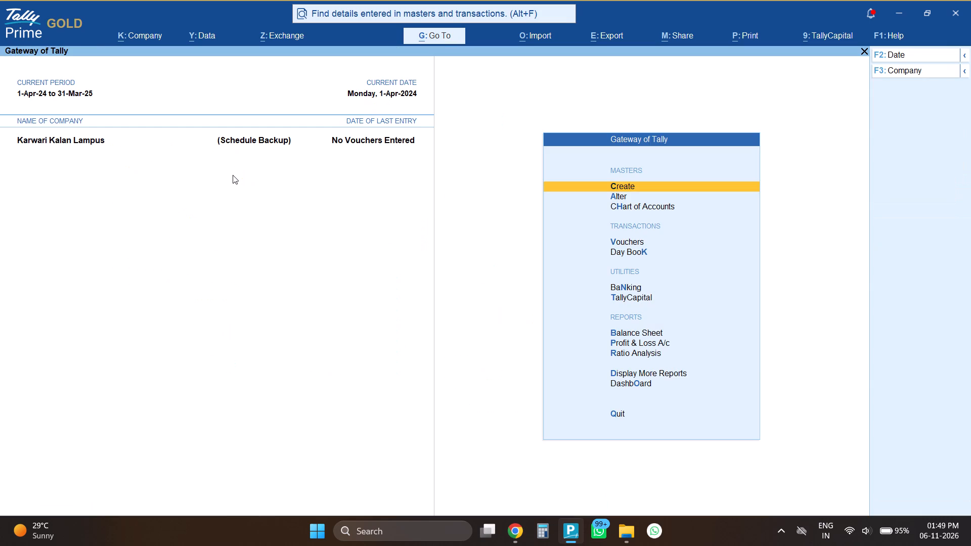
Switch to the cash book PDF in Chrome and go back to its first receipts page, covering April 2024.
{"action": "key", "text": "alt+Tab"}
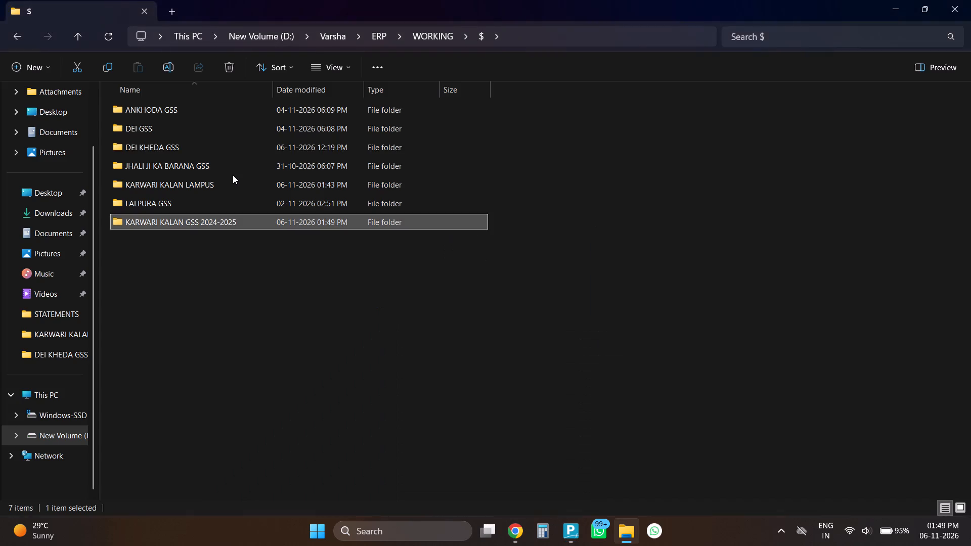
{"action": "key", "text": "alt+Tab"}
{"action": "key", "text": "alt+Tab"}
{"action": "key", "text": "alt+Tab"}
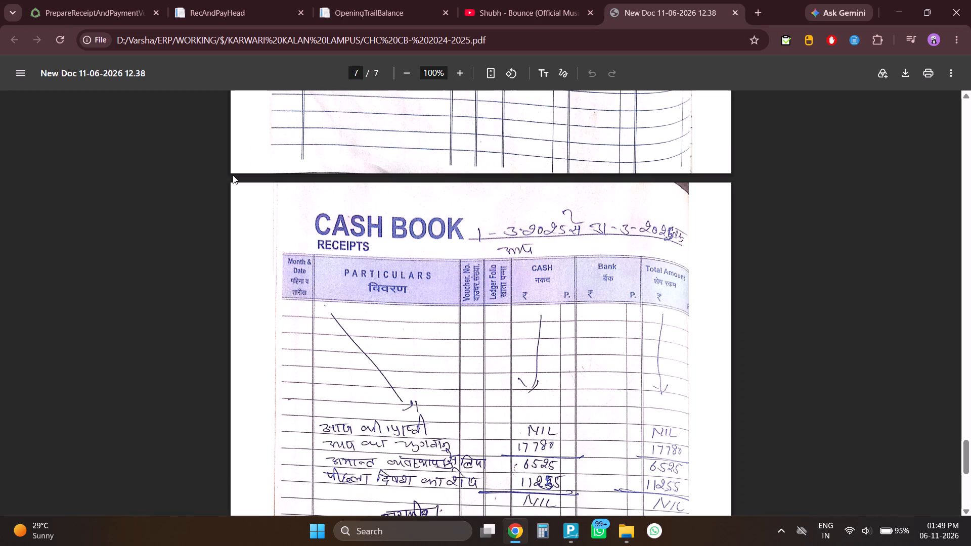
{"action": "scroll", "coordinate": [233, 175], "scroll_direction": "up", "scroll_amount": 3}
{"action": "scroll", "coordinate": [212, 199], "scroll_direction": "up", "scroll_amount": 20}
{"action": "scroll", "coordinate": [212, 199], "scroll_direction": "up", "scroll_amount": 5}
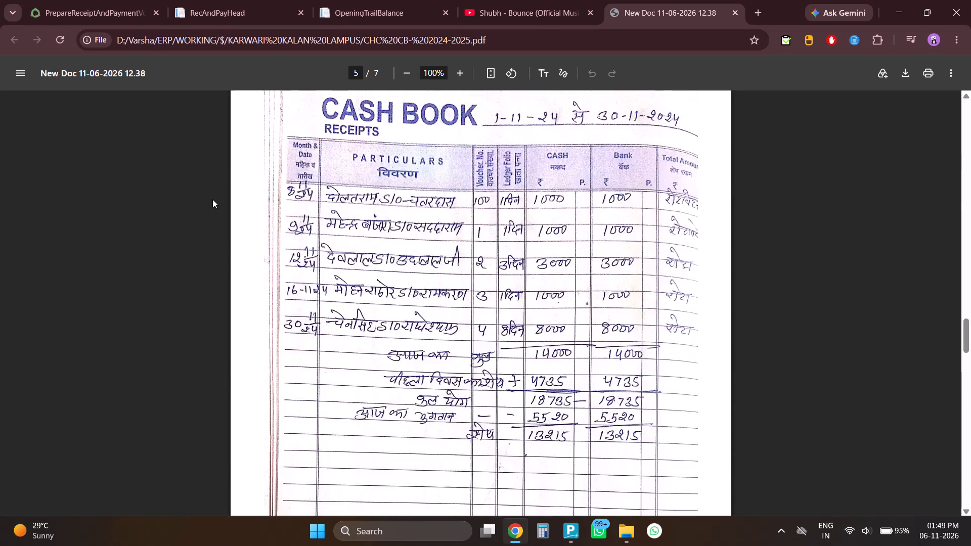
{"action": "scroll", "coordinate": [212, 199], "scroll_direction": "up", "scroll_amount": 20}
{"action": "scroll", "coordinate": [212, 199], "scroll_direction": "up", "scroll_amount": 20}
{"action": "scroll", "coordinate": [212, 199], "scroll_direction": "up", "scroll_amount": 10}
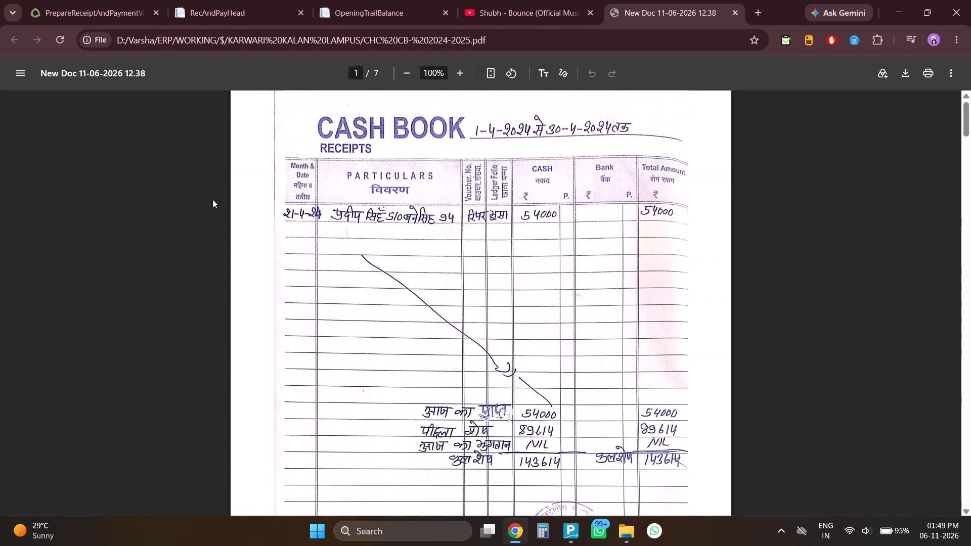
{"action": "scroll", "coordinate": [212, 199], "scroll_direction": "up", "scroll_amount": 9}
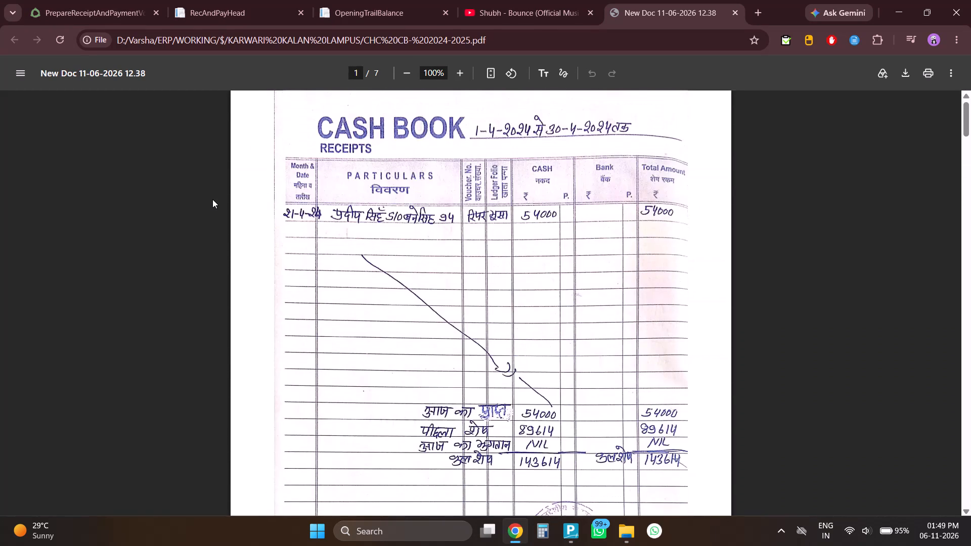
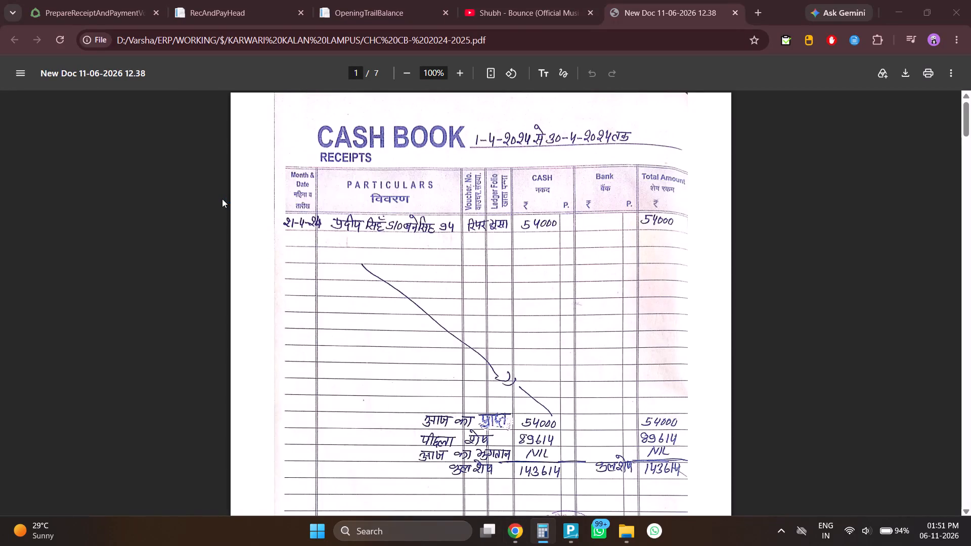
Switch to Calculator over the cash book page and clear it for a new calculation.
{"action": "key", "text": "Escape"}
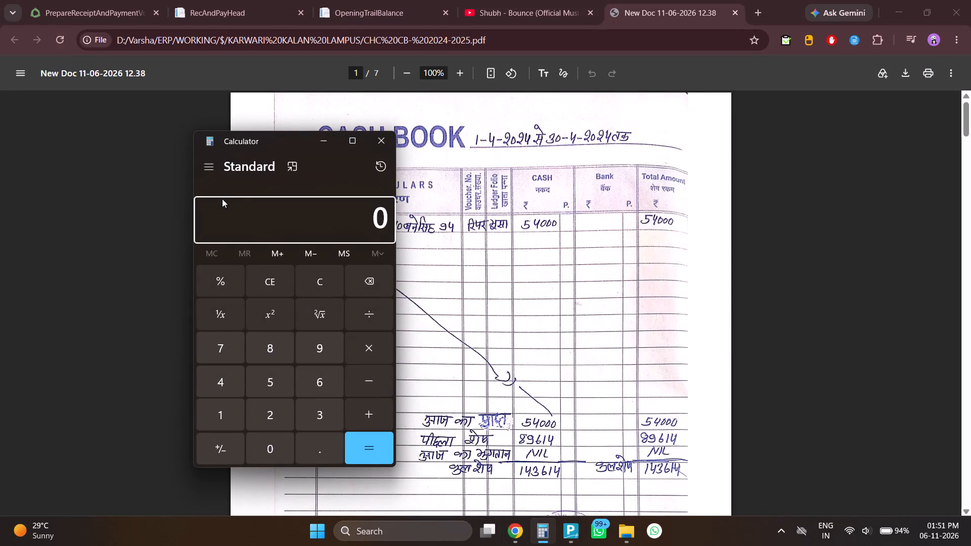
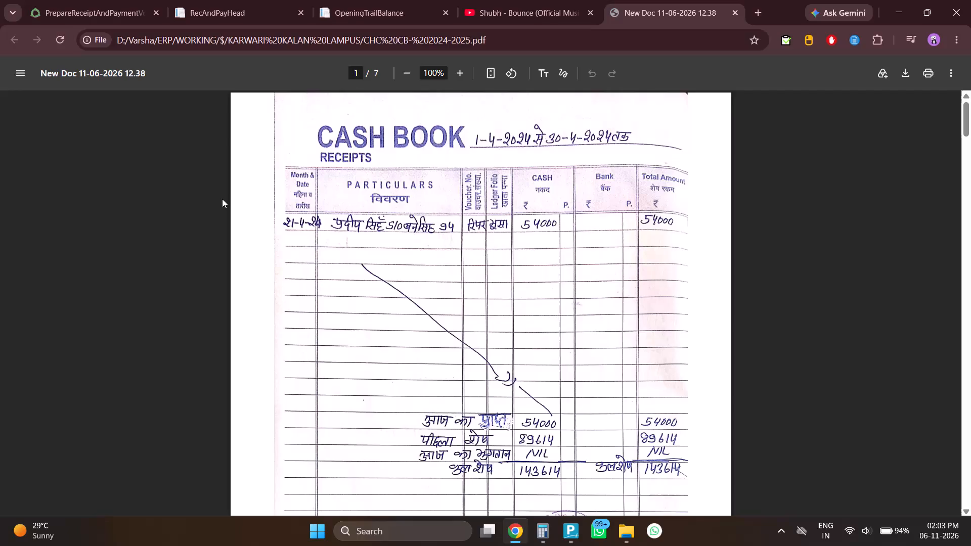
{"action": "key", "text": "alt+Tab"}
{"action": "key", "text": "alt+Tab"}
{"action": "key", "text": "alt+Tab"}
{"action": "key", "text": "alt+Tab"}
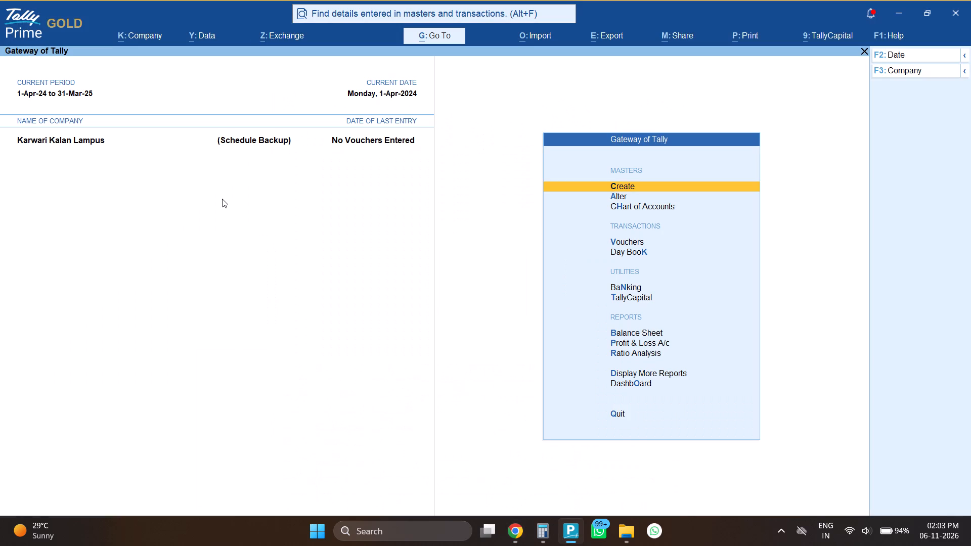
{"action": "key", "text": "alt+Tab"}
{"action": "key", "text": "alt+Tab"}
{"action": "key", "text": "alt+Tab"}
In TallyPrime, view the detailed Trial Balance with Show Opening Balance and Show Transactions set to Yes, then return to the Gateway of Tally.
{"action": "key", "text": "alt+Tab"}
{"action": "type", "text": "dt"}
{"action": "key", "text": "alt+F1"}
{"action": "key", "text": "F12"}
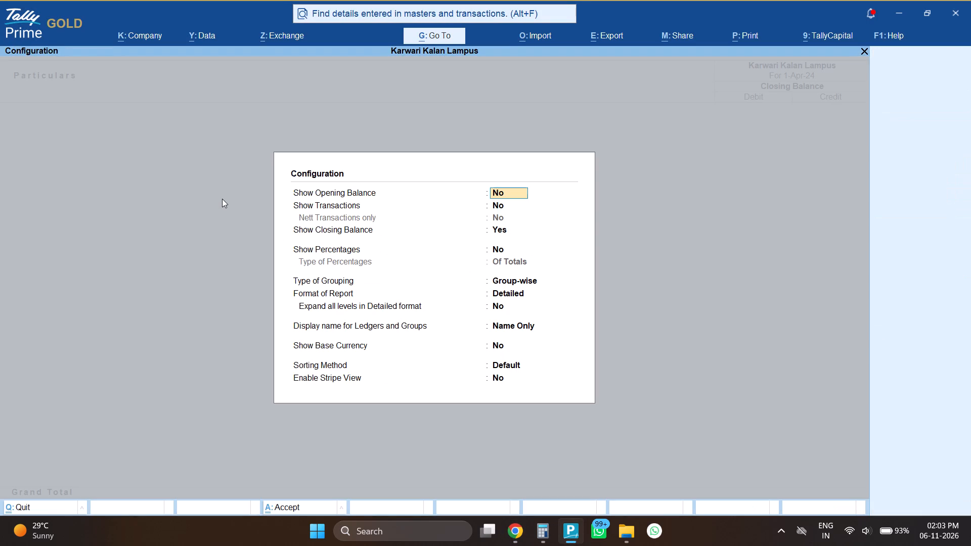
{"action": "key", "text": "y"}
{"action": "key", "text": "Return"}
{"action": "key", "text": "y"}
{"action": "key", "text": "Return"}
{"action": "key", "text": "ctrl+a"}
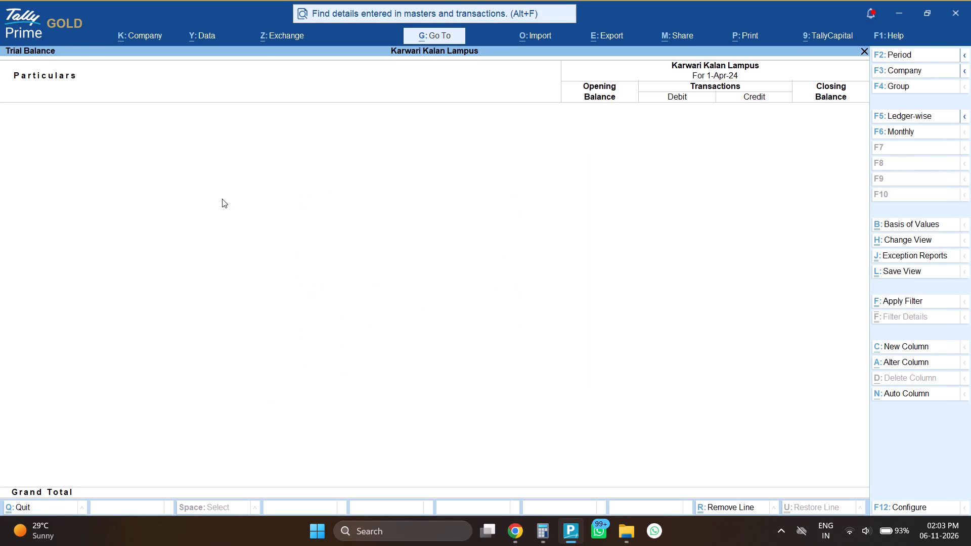
{"action": "key", "text": "alt+Tab"}
{"action": "key", "text": "alt+Tab"}
{"action": "key", "text": "Escape"}
{"action": "key", "text": "Escape"}
{"action": "key", "text": "Escape"}
{"action": "key", "text": "Escape"}
{"action": "key", "text": "Escape"}
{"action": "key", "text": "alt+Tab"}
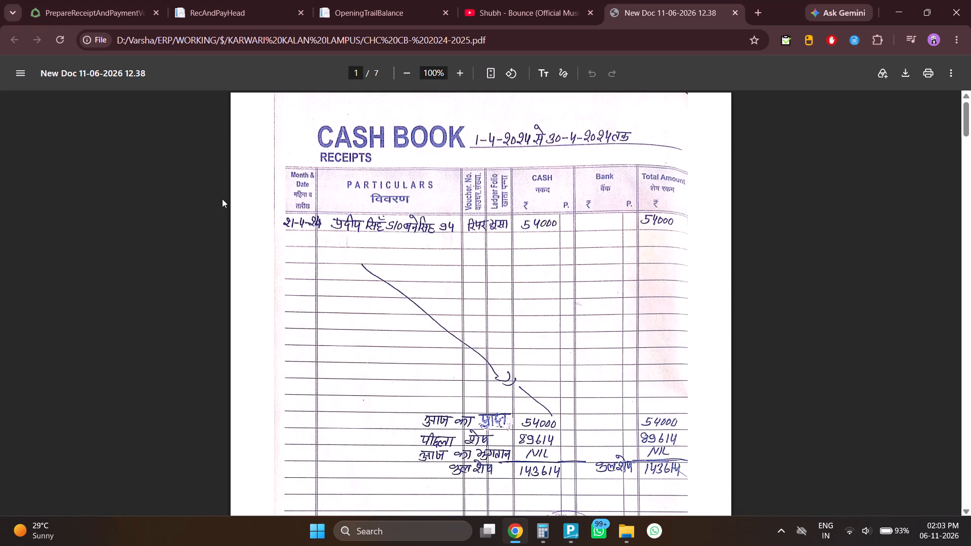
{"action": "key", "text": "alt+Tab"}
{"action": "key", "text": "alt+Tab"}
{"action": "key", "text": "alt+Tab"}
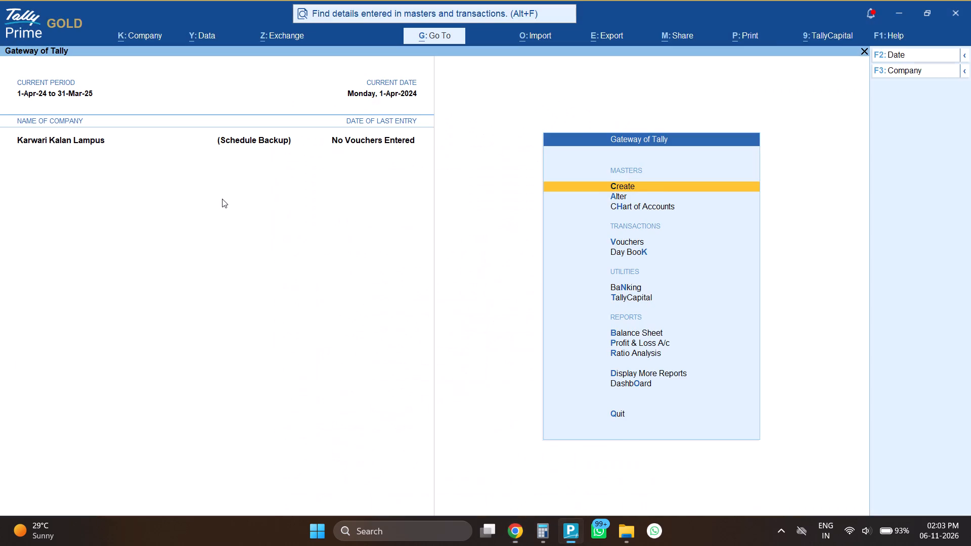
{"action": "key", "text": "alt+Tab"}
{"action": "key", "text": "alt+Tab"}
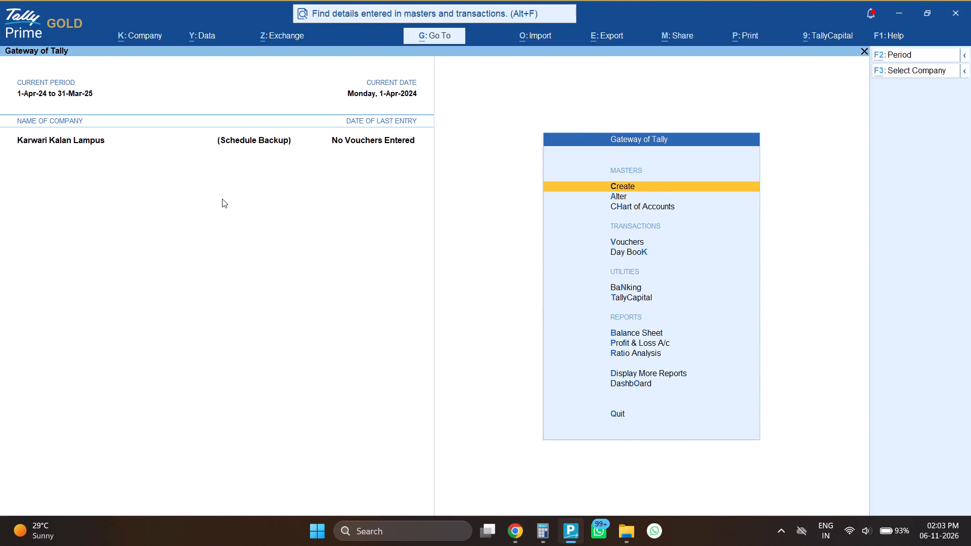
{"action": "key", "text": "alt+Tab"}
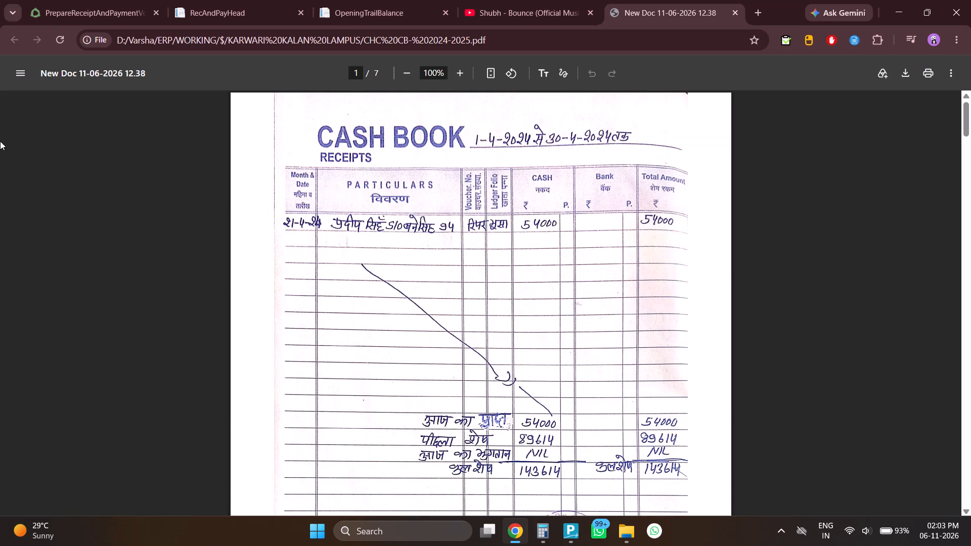
Go to the open YouTube music video and browse its mix playlist for another song.
{"action": "left_click", "coordinate": [476, 0]}
{"action": "scroll", "coordinate": [595, 295], "scroll_direction": "down", "scroll_amount": 2}
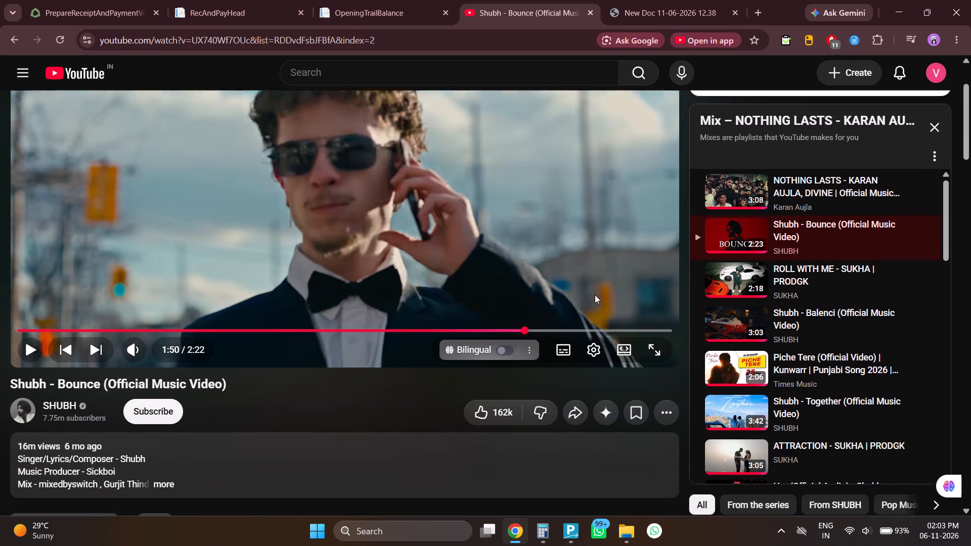
{"action": "scroll", "coordinate": [595, 295], "scroll_direction": "down", "scroll_amount": 1}
{"action": "scroll", "coordinate": [806, 292], "scroll_direction": "down", "scroll_amount": 2}
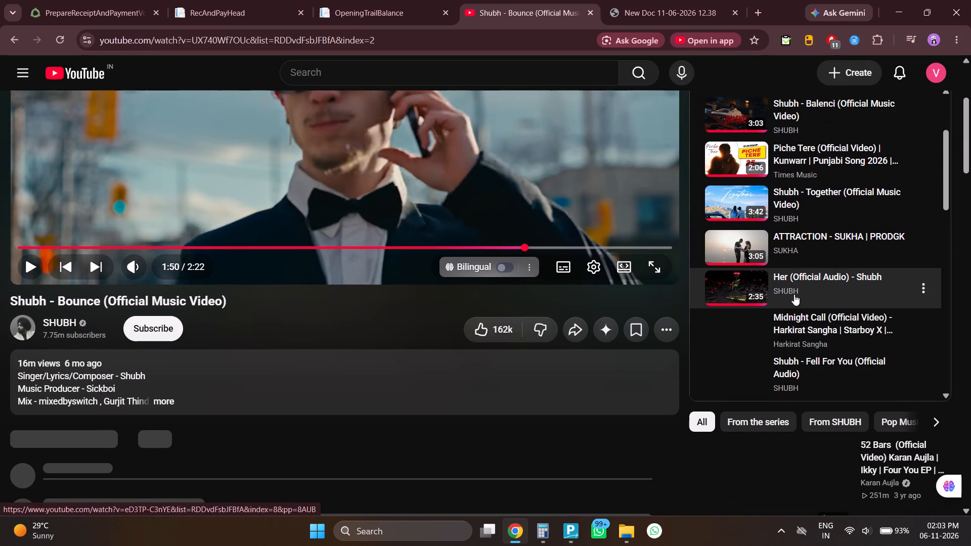
{"action": "scroll", "coordinate": [813, 281], "scroll_direction": "down", "scroll_amount": 2}
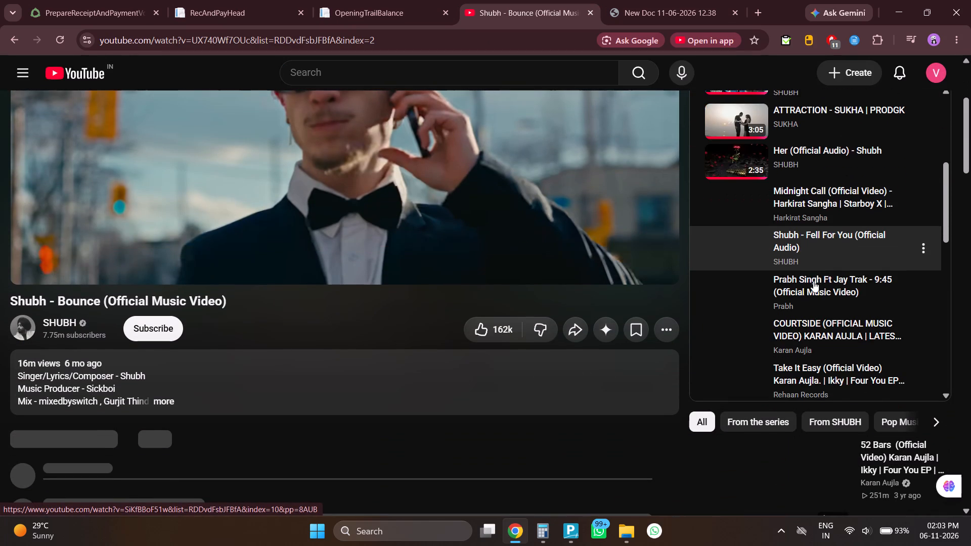
Find "Dreams - Amber [Official MV]" by K Million Music in the YouTube mix playlist and play it.
{"action": "scroll", "coordinate": [813, 281], "scroll_direction": "down", "scroll_amount": 3}
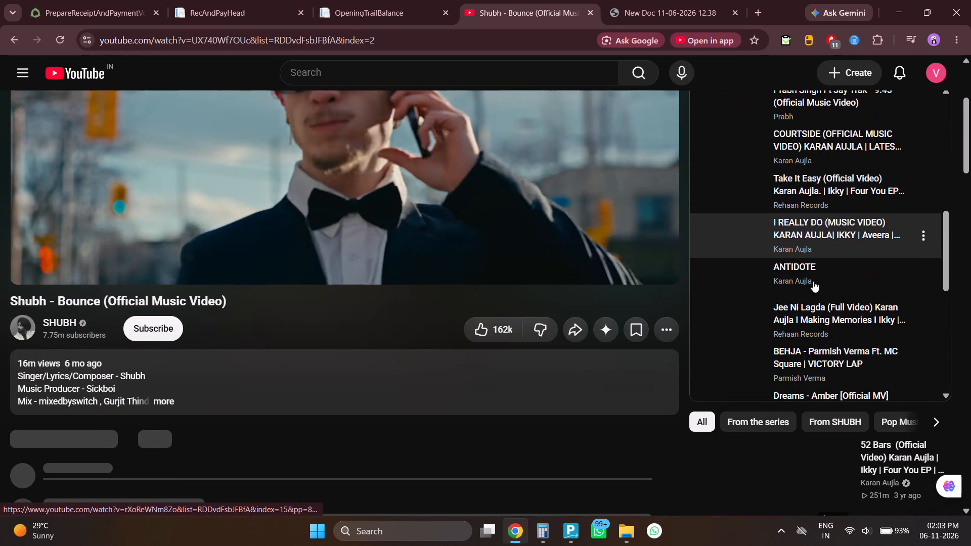
{"action": "scroll", "coordinate": [813, 281], "scroll_direction": "down", "scroll_amount": 1}
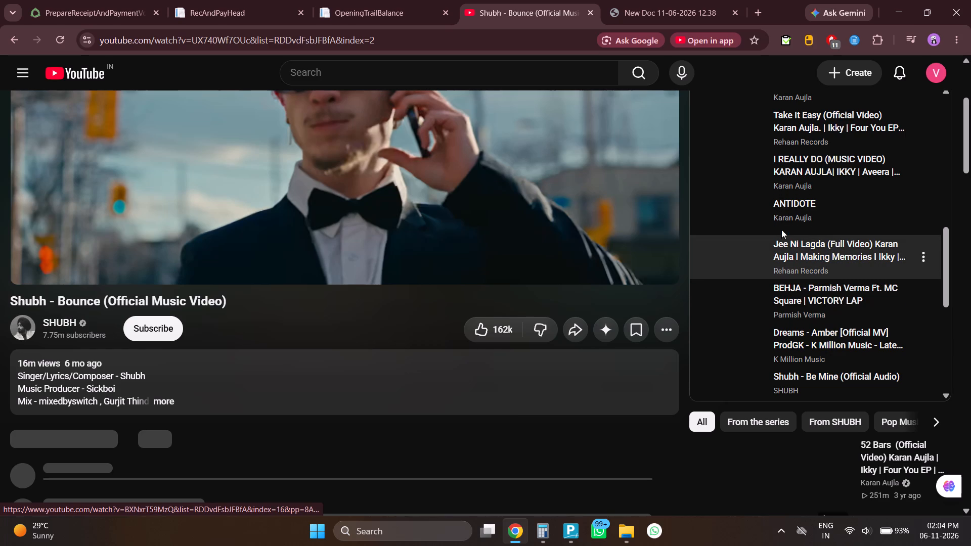
{"action": "scroll", "coordinate": [803, 260], "scroll_direction": "down", "scroll_amount": 1}
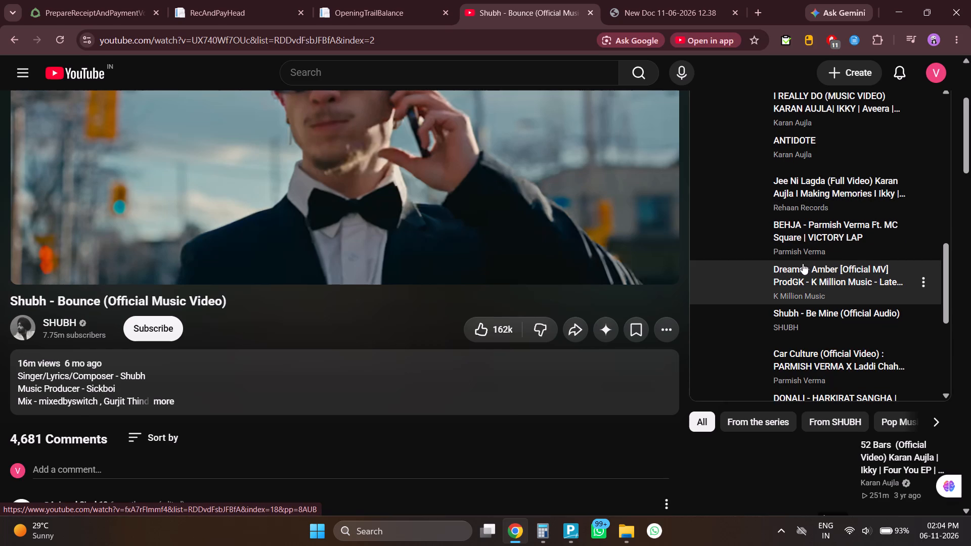
{"action": "scroll", "coordinate": [803, 272], "scroll_direction": "down", "scroll_amount": 1}
{"action": "left_click", "coordinate": [748, 217]}
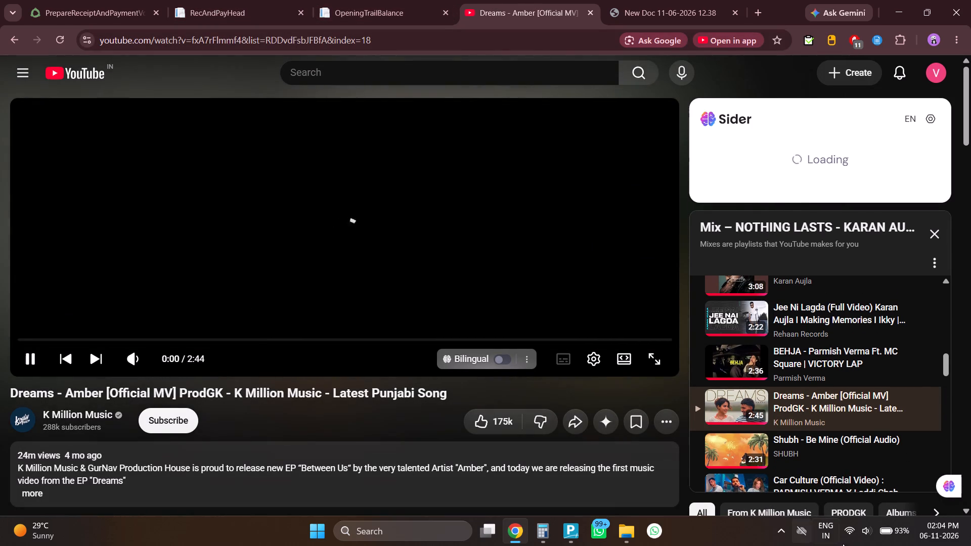
Check the computer's Wi-Fi connection in the list of available networks.
{"action": "left_click", "coordinate": [855, 524]}
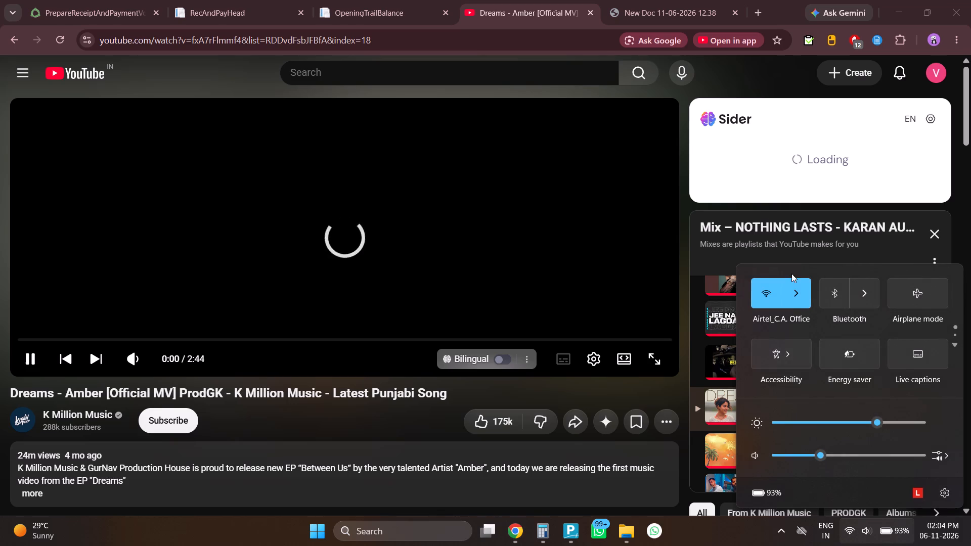
{"action": "left_click", "coordinate": [796, 302]}
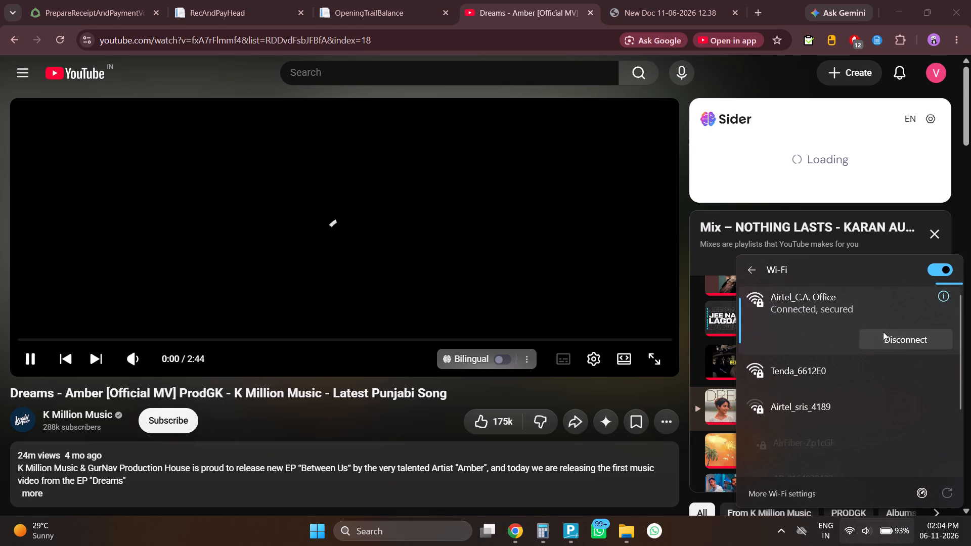
Look in on the RecAndPayHead and OpeningTrailBalance reports, return to the Dreams music video and reload its page.
{"action": "left_click", "coordinate": [210, 8]}
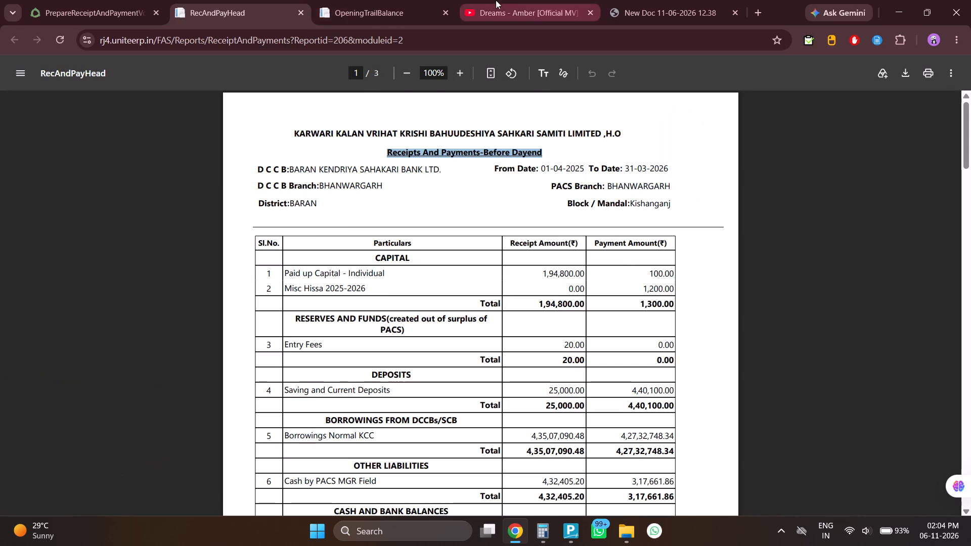
{"action": "left_click", "coordinate": [392, 0]}
{"action": "left_click", "coordinate": [594, 0]}
{"action": "key", "text": "F5"}
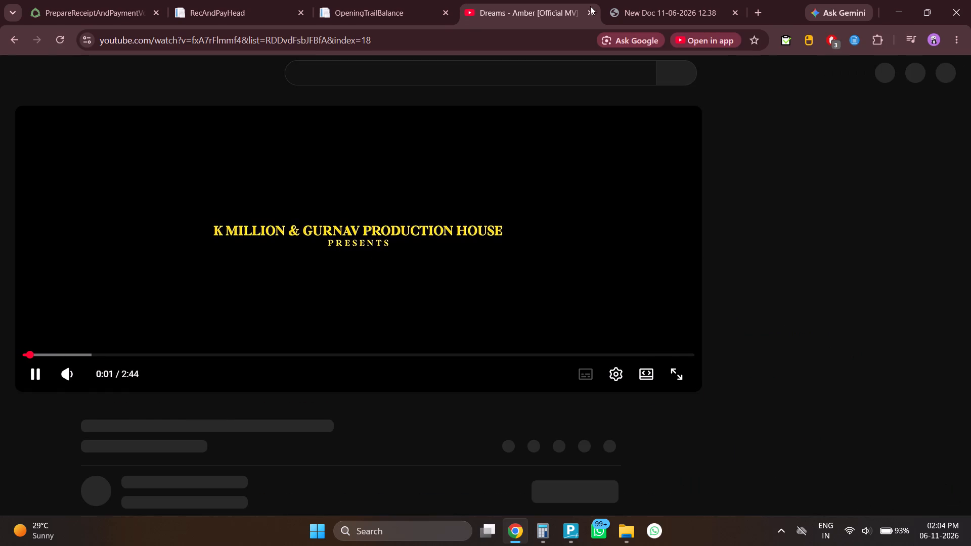
Open the system quick settings for network and sound.
{"action": "left_click", "coordinate": [866, 530]}
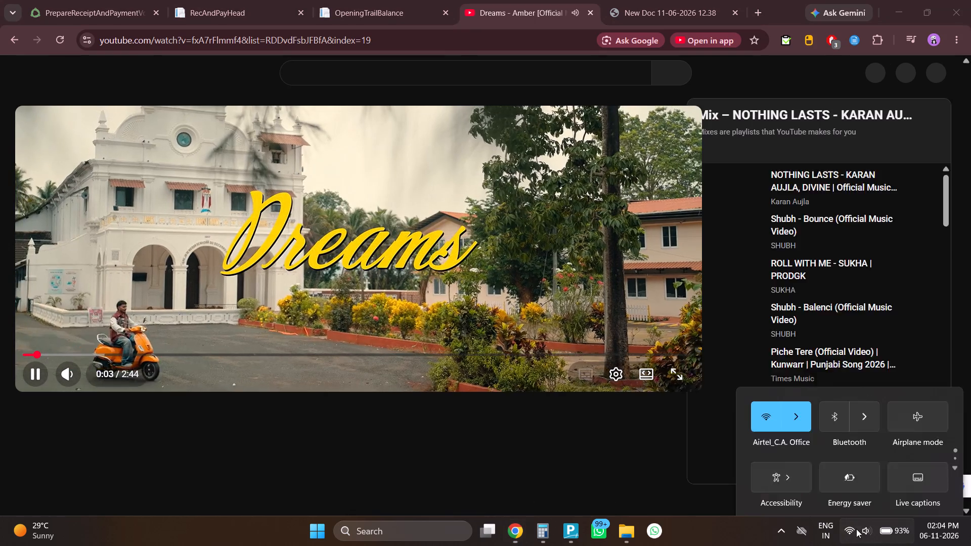
Set the system volume to about one third.
{"action": "left_click", "coordinate": [820, 454]}
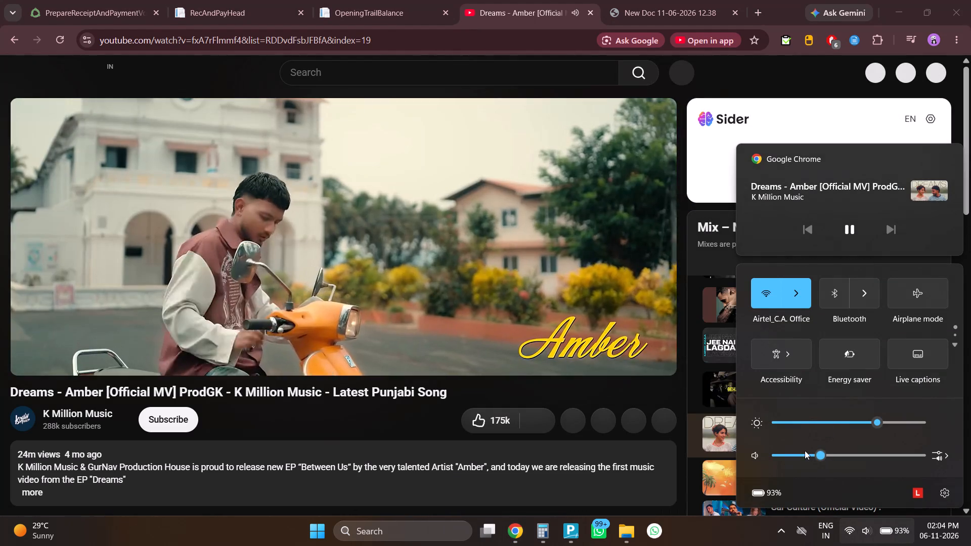
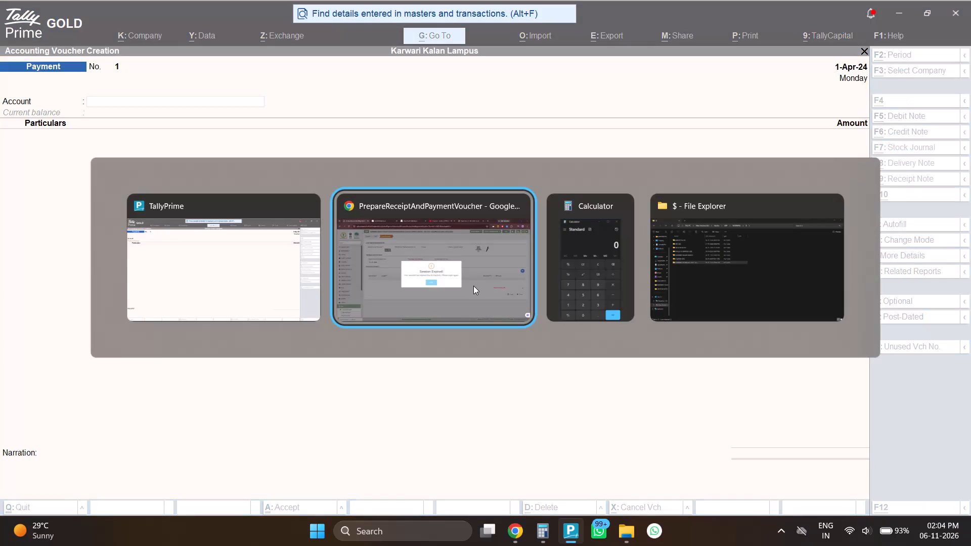
Switch from the TallyPrime payment voucher towards the open Calculator window.
{"action": "key", "text": "alt+Tab"}
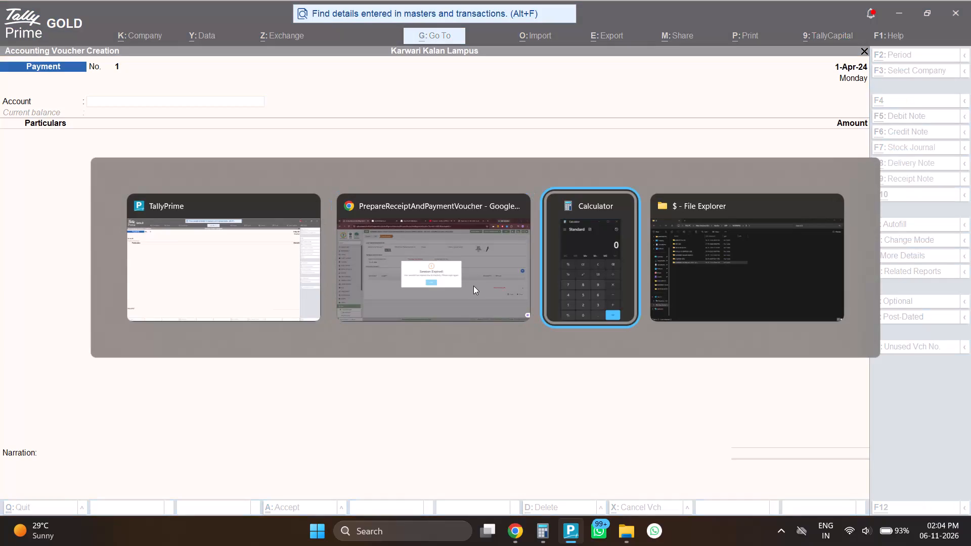
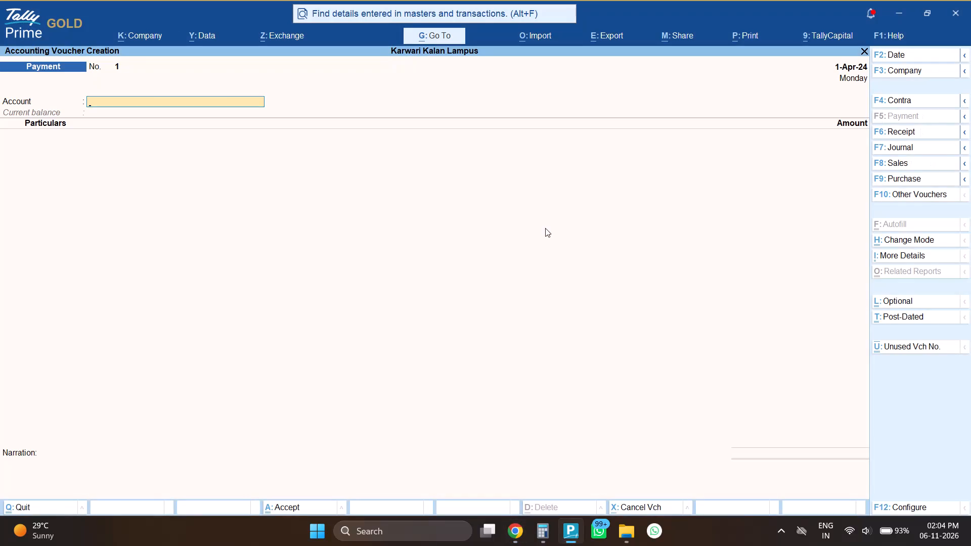
Date the voucher 21-4 per the cash book, change it to a receipt voucher and choose the Cash account.
{"action": "key", "text": "F2"}
{"action": "type", "text": "21-4"}
{"action": "key", "text": "Return"}
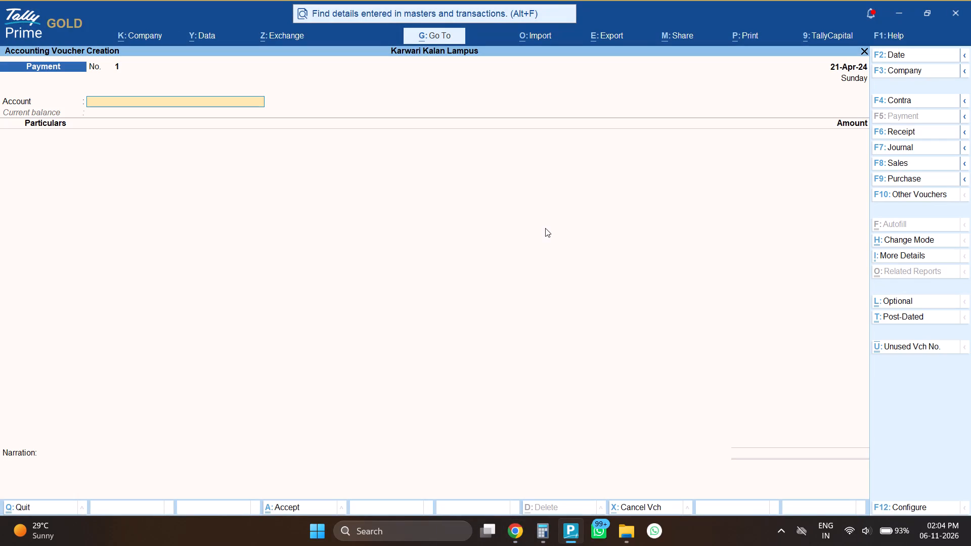
{"action": "key", "text": "alt+Tab"}
{"action": "key", "text": "alt+Tab"}
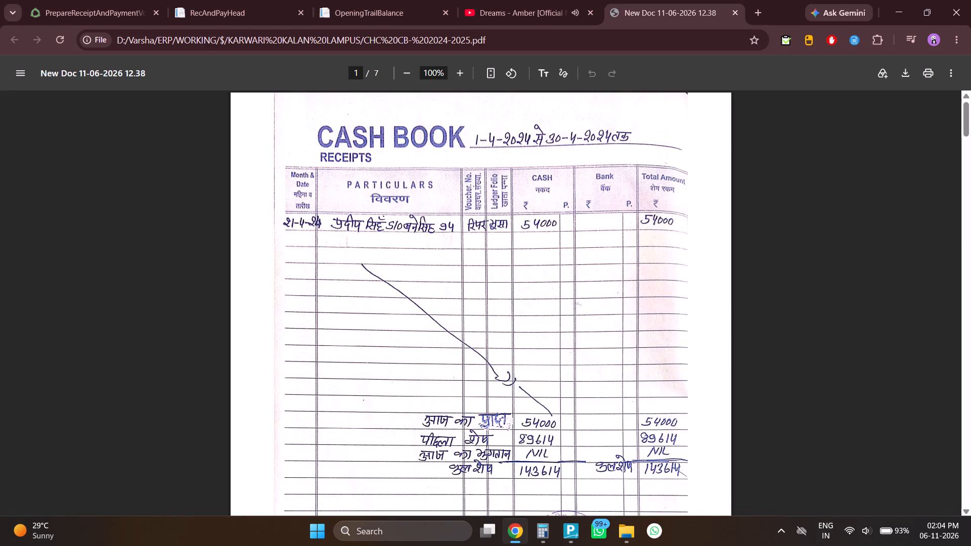
{"action": "key", "text": "F6"}
{"action": "key", "text": "Return"}
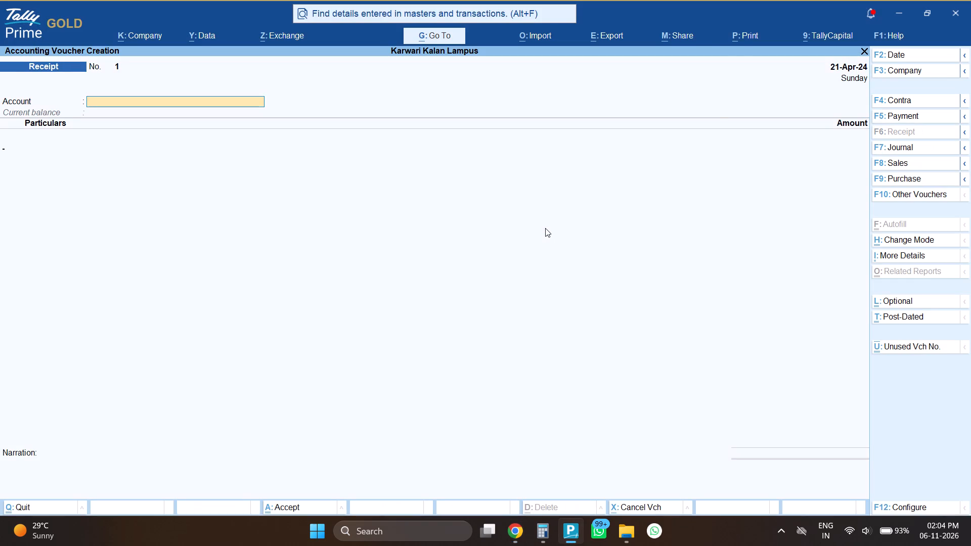
Create a ledger named CHC Income under the Indirect Incomes group from the receipt's particulars.
{"action": "type", "text": "chc"}
{"action": "key", "text": "Up"}
{"action": "key", "text": "Up"}
{"action": "key", "text": "Up"}
{"action": "key", "text": "Up"}
{"action": "key", "text": "Return"}
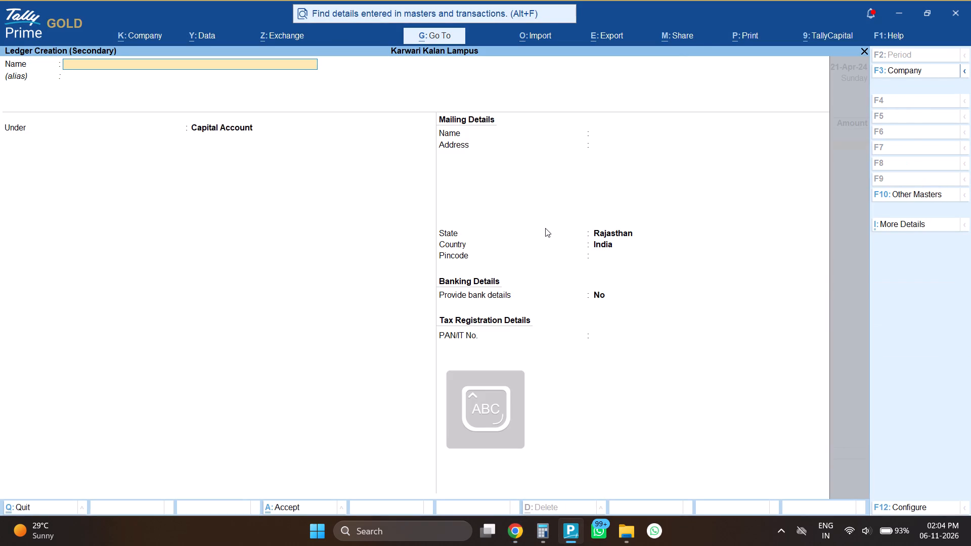
{"action": "type", "text": "income"}
{"action": "key", "text": "Return"}
{"action": "key", "text": "Return"}
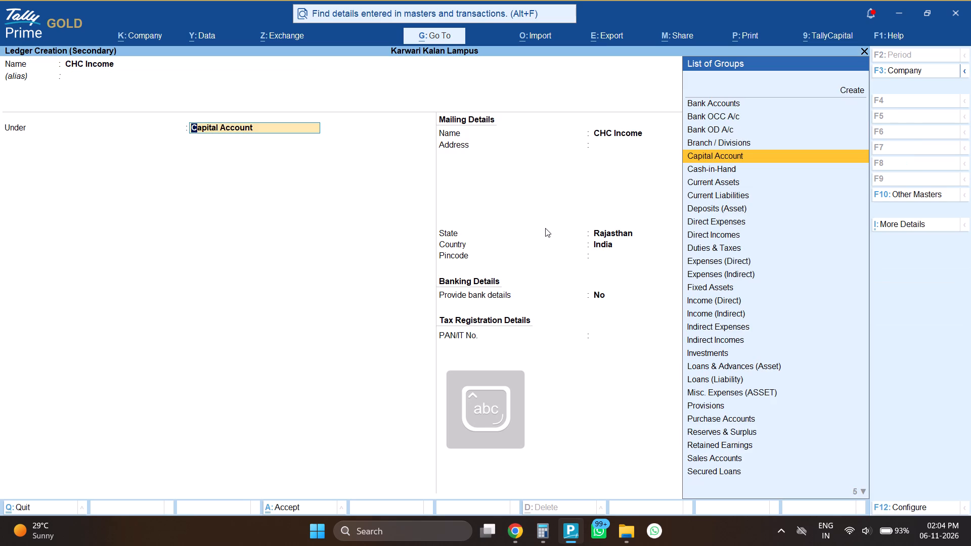
{"action": "type", "text": "ind"}
{"action": "key", "text": "Down"}
{"action": "key", "text": "Down"}
{"action": "key", "text": "Return"}
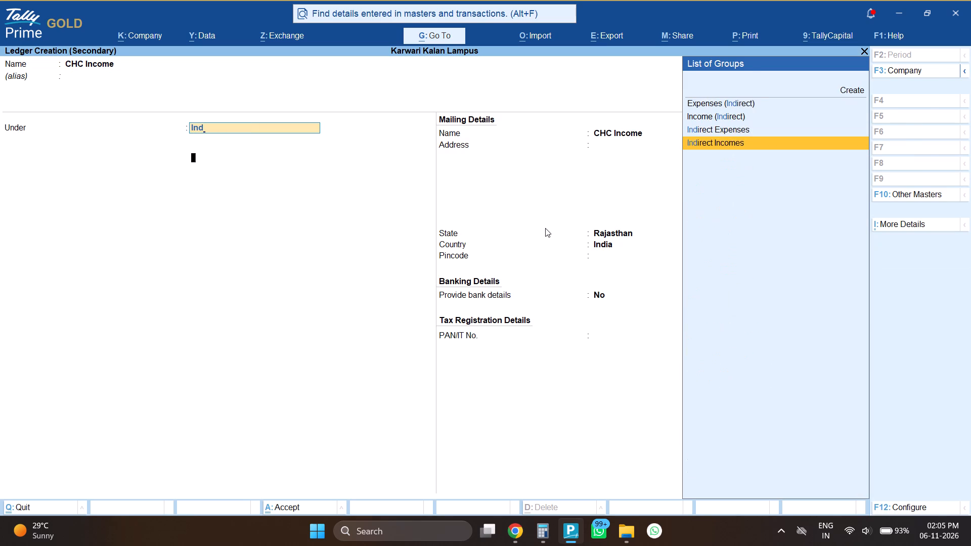
{"action": "key", "text": "ctrl+a"}
Enter 54000 as the CHC Income amount, following the cash book's 21-4-24 receipt entry.
{"action": "key", "text": "alt+Tab"}
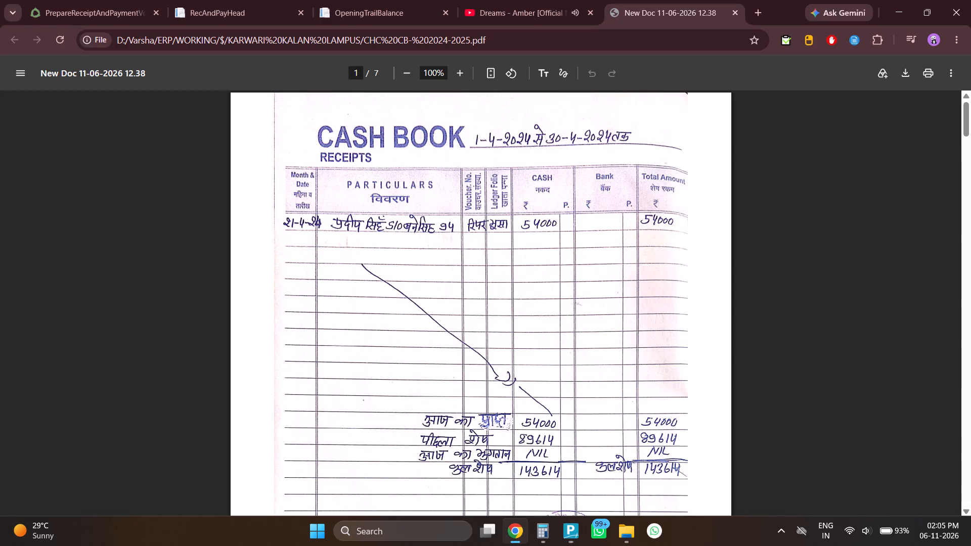
{"action": "key", "text": "alt+Tab"}
{"action": "type", "text": "54000"}
{"action": "key", "text": "Return"}
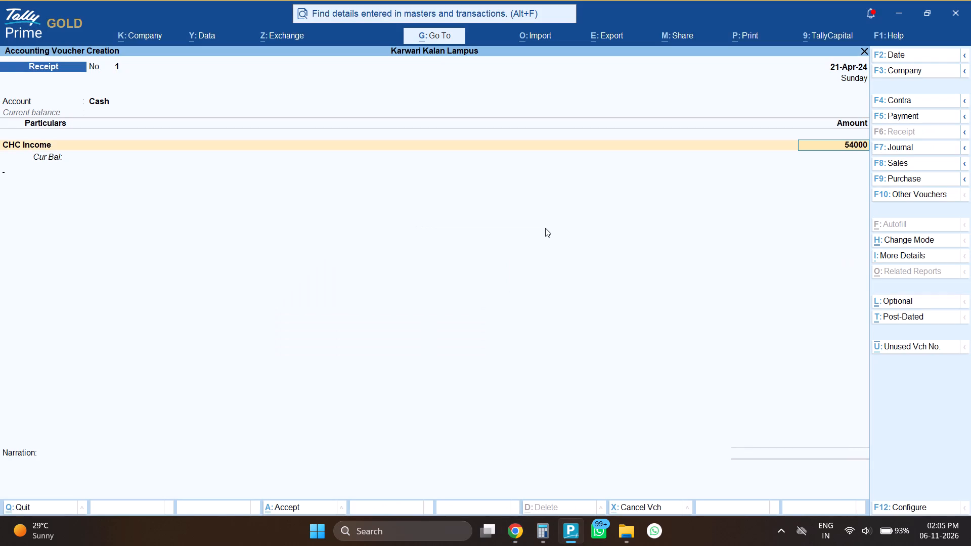
{"action": "key", "text": "alt+Tab"}
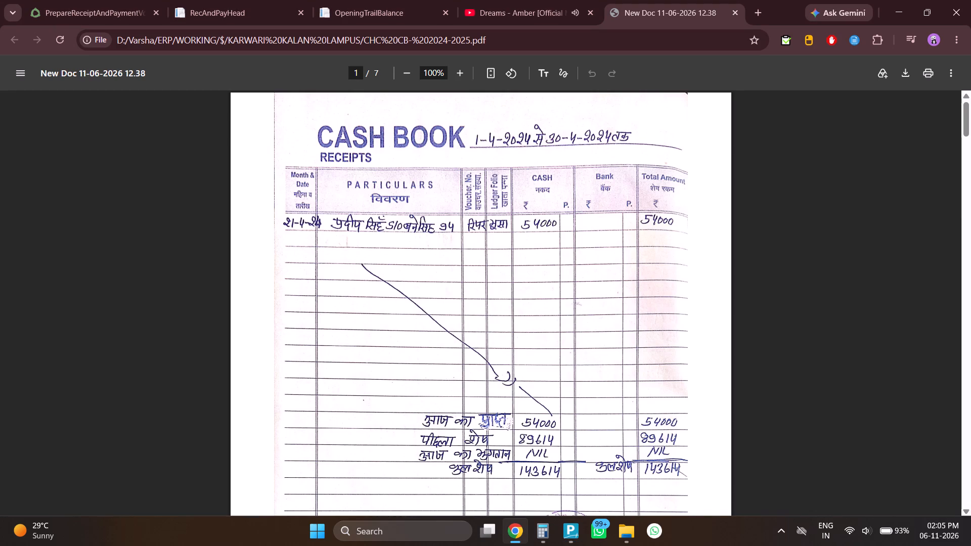
{"action": "key", "text": "alt+Tab"}
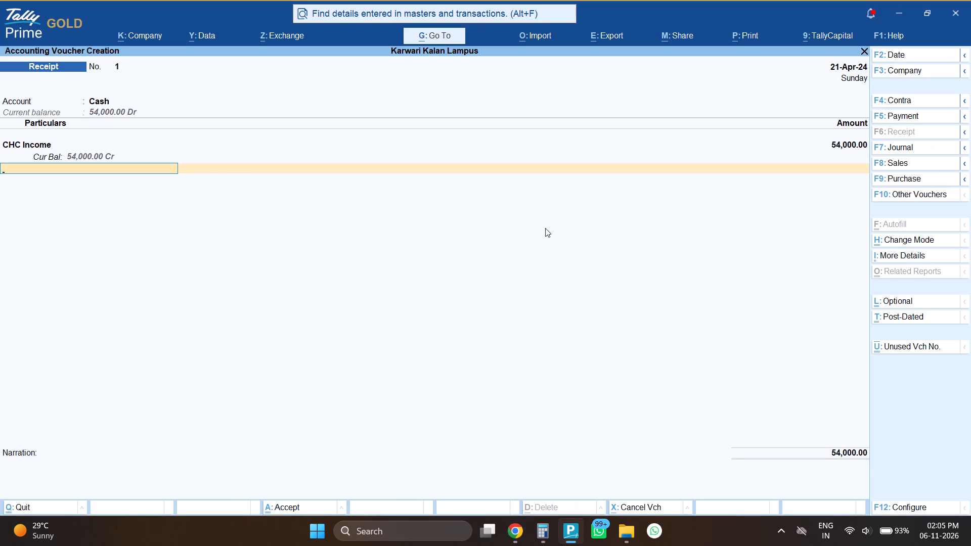
Alter the Cash ledger from the receipt, setting its opening balance to 89614 Dr from the cash book's previous balance.
{"action": "key", "text": "BackSpace"}
{"action": "key", "text": "BackSpace"}
{"action": "key", "text": "BackSpace"}
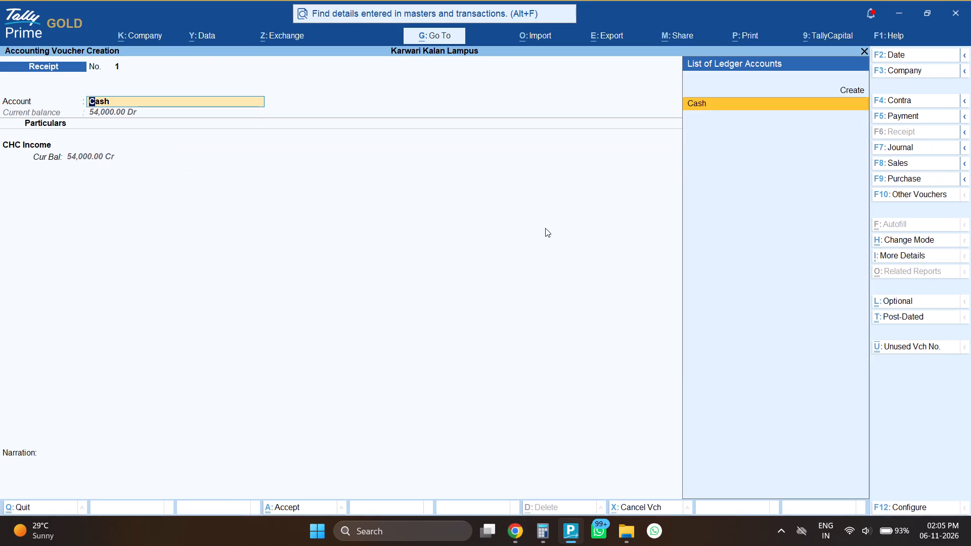
{"action": "key", "text": "ctrl+Return"}
{"action": "key", "text": "ctrl+End"}
{"action": "key", "text": "alt+Tab"}
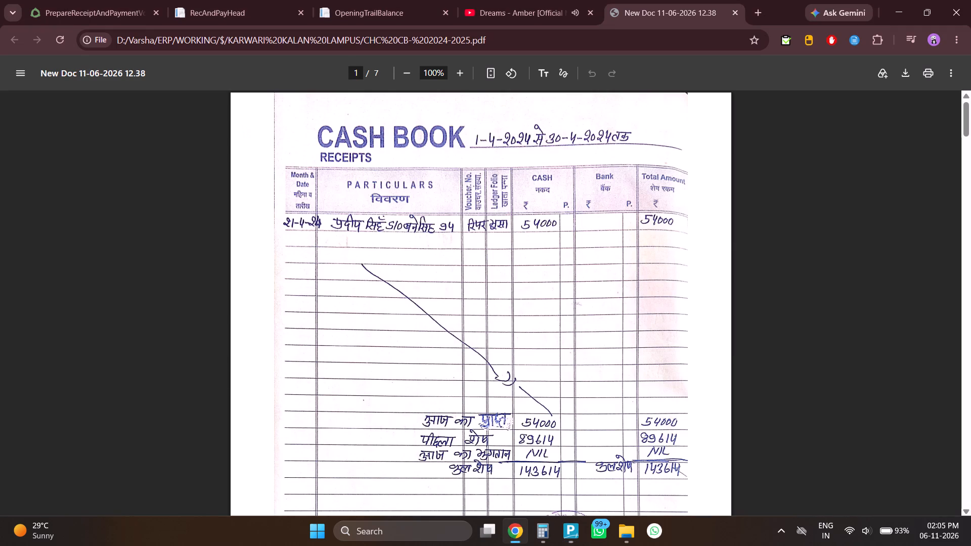
{"action": "key", "text": "alt+Tab"}
{"action": "key", "text": "alt+Tab"}
{"action": "key", "text": "alt+Tab"}
{"action": "type", "text": "89614"}
{"action": "key", "text": "Return"}
{"action": "key", "text": "alt+Tab"}
{"action": "key", "text": "alt+Tab"}
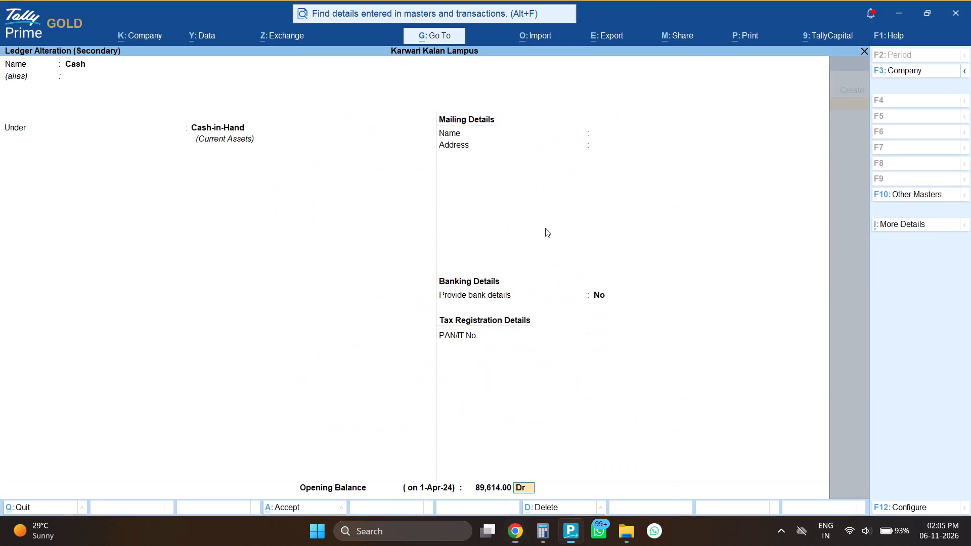
{"action": "key", "text": "alt+Tab"}
{"action": "key", "text": "alt+Tab"}
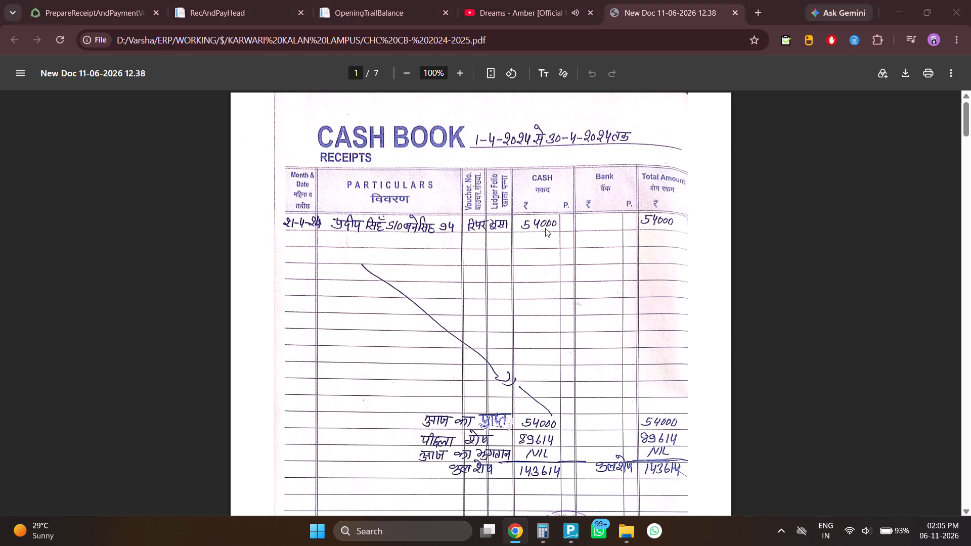
{"action": "key", "text": "ctrl+a"}
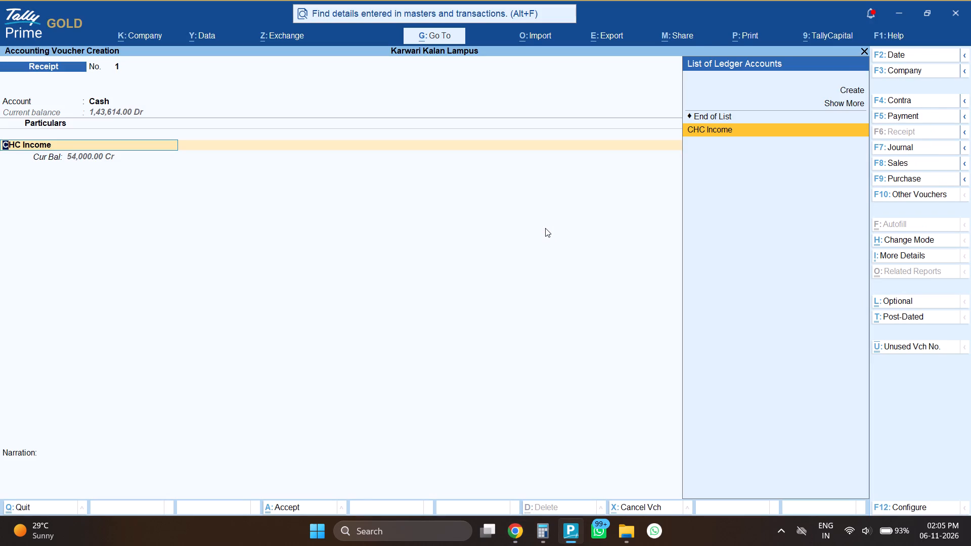
Check the CHC Income receipt against the cash book page and save the voucher.
{"action": "key", "text": "Return"}
{"action": "key", "text": "alt+Tab"}
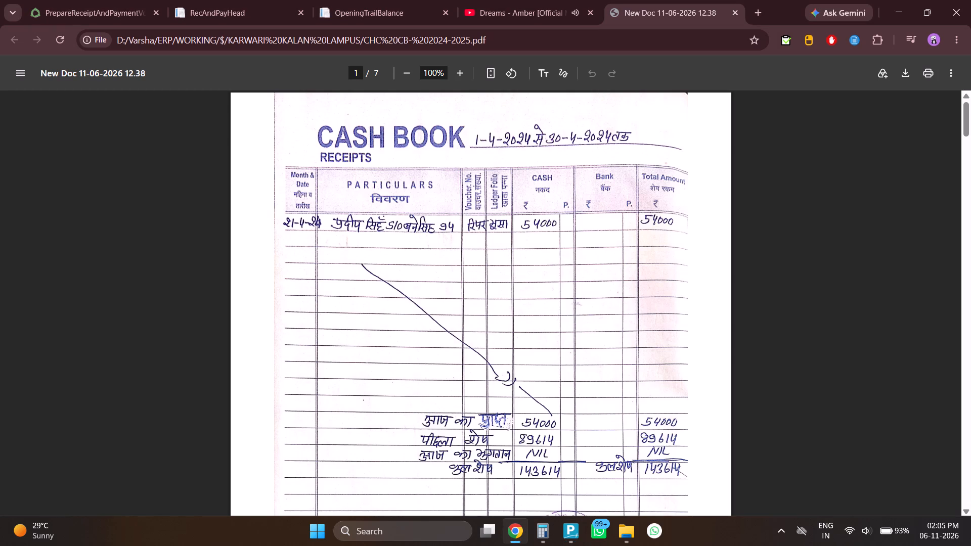
{"action": "key", "text": "alt+Tab"}
{"action": "key", "text": "alt+Tab"}
{"action": "key", "text": "alt+Tab"}
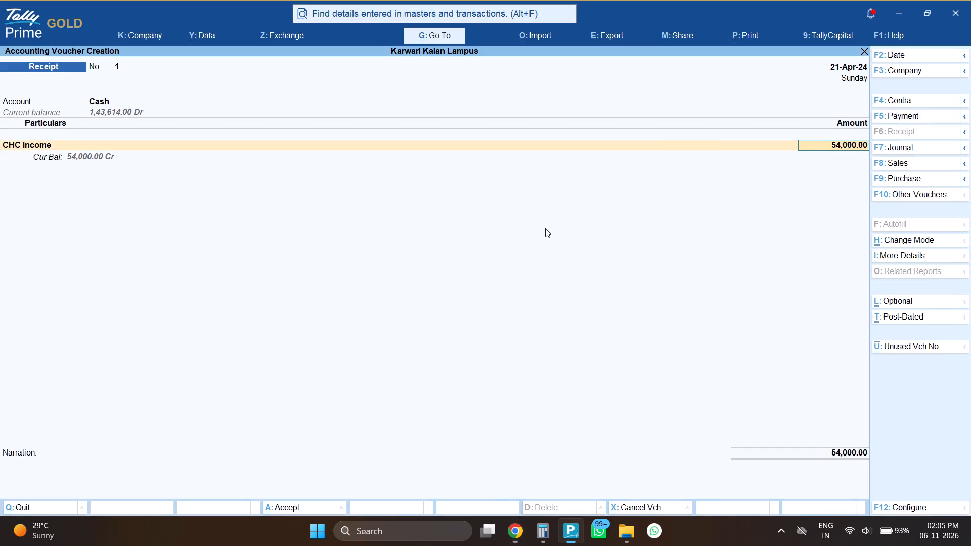
{"action": "key", "text": "ctrl+a"}
Find the June 2024 receipts page in the scanned cash book and date the new receipt voucher 21-6.
{"action": "key", "text": "alt+Tab"}
{"action": "scroll", "coordinate": [545, 228], "scroll_direction": "down", "scroll_amount": 5}
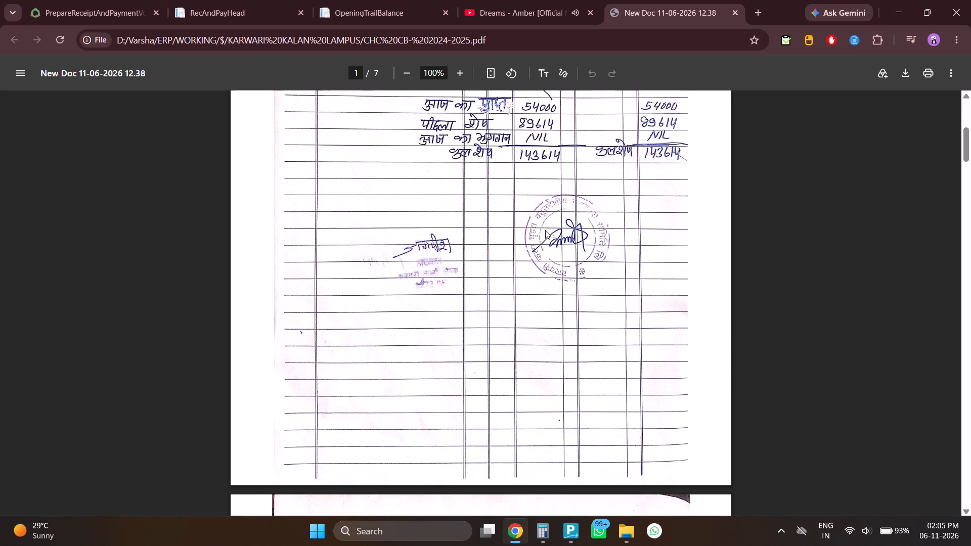
{"action": "scroll", "coordinate": [549, 238], "scroll_direction": "down", "scroll_amount": 7}
{"action": "scroll", "coordinate": [595, 292], "scroll_direction": "down", "scroll_amount": 5}
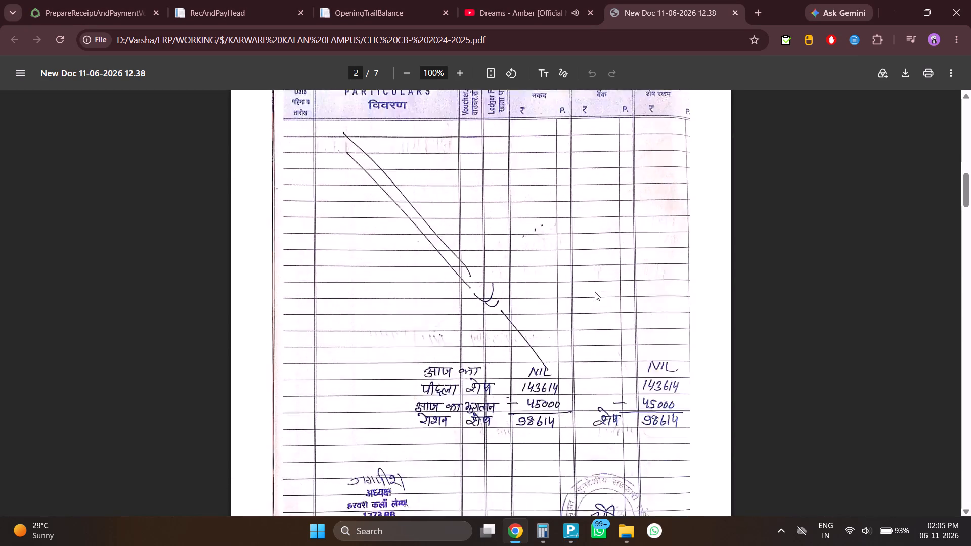
{"action": "scroll", "coordinate": [595, 292], "scroll_direction": "down", "scroll_amount": 5}
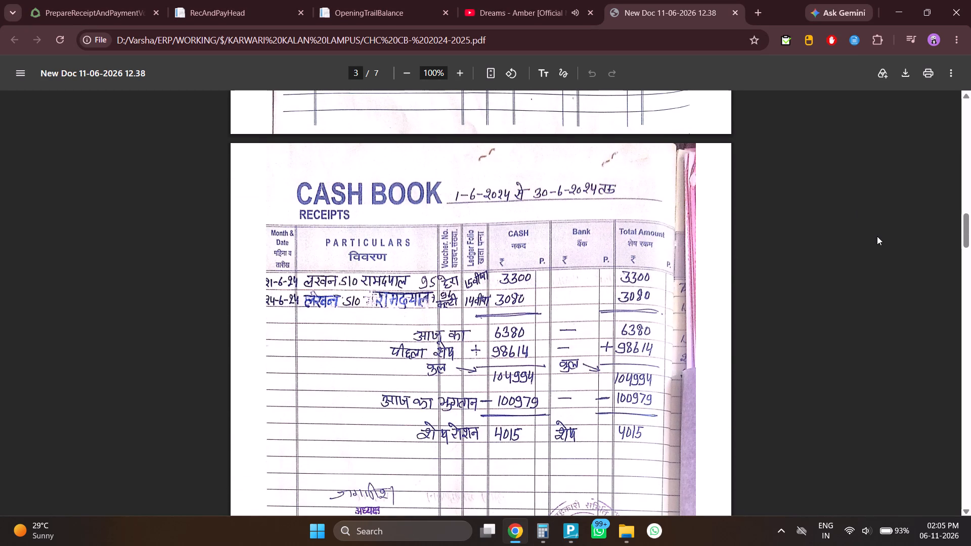
{"action": "key", "text": "alt+Tab"}
{"action": "key", "text": "alt+Tab"}
{"action": "key", "text": "alt+Tab"}
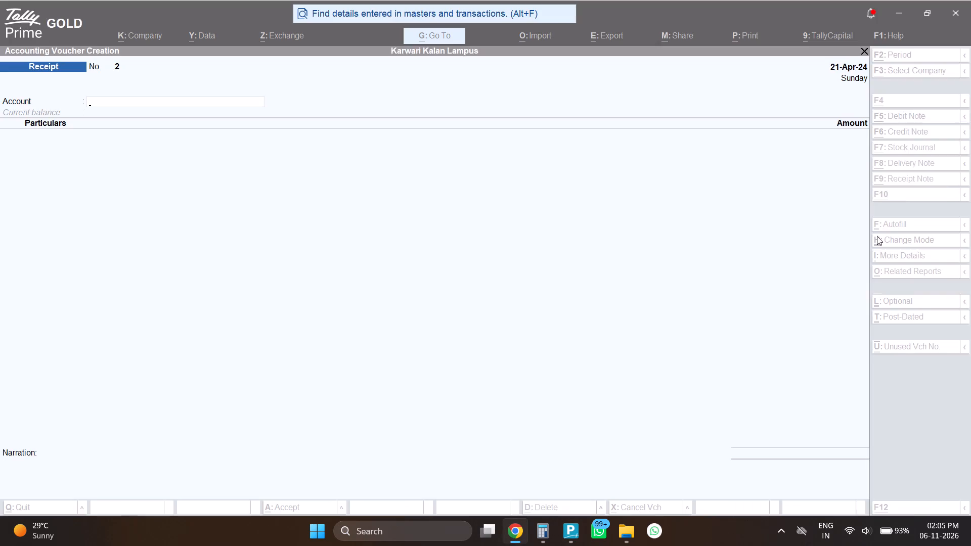
{"action": "key", "text": "F2"}
{"action": "type", "text": "21-6"}
{"action": "key", "text": "Return"}
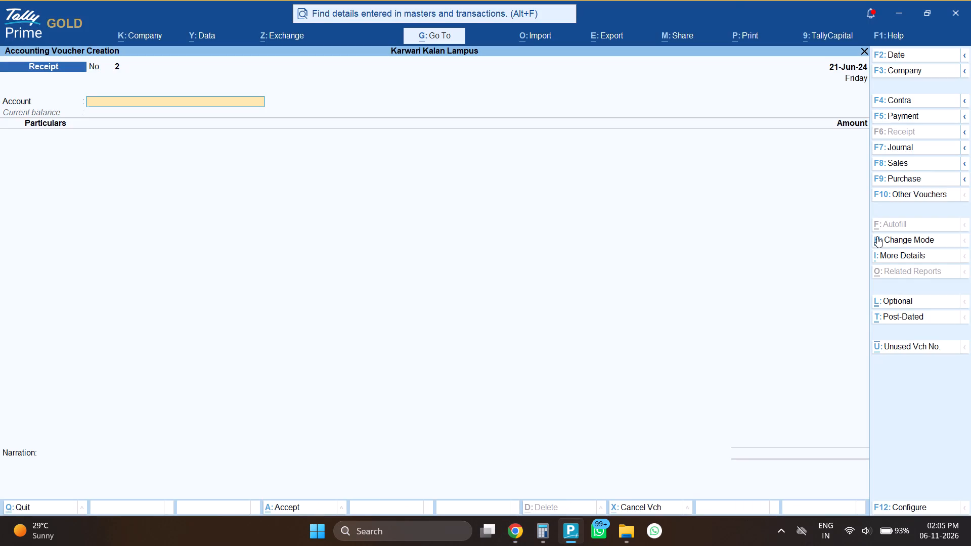
Examine the June 2024 cash book receipts alongside the blank receipt voucher for the details of the 21-6-24 entry.
{"action": "key", "text": "alt+Tab"}
{"action": "key", "text": "alt+Tab"}
{"action": "key", "text": "alt+Tab"}
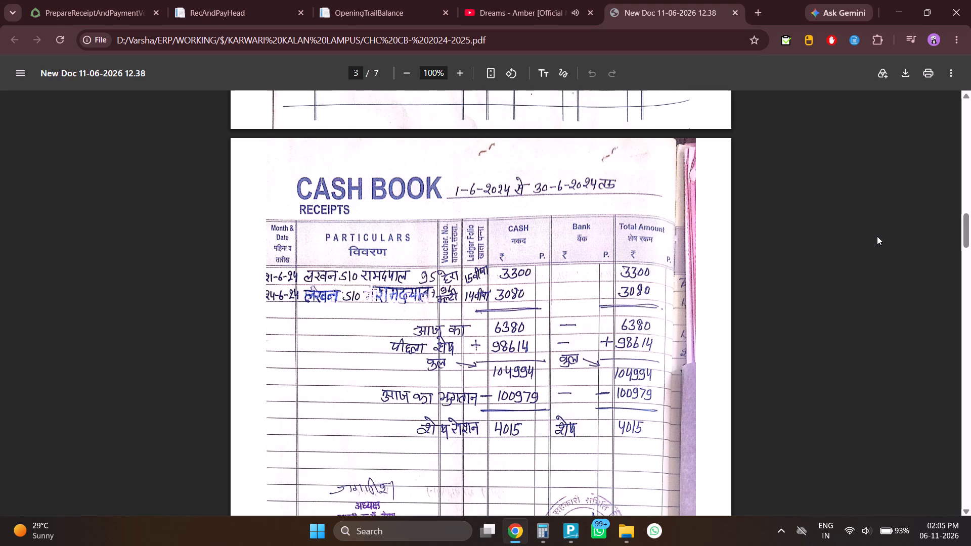
{"action": "key", "text": "alt+Tab"}
{"action": "key", "text": "alt+Tab"}
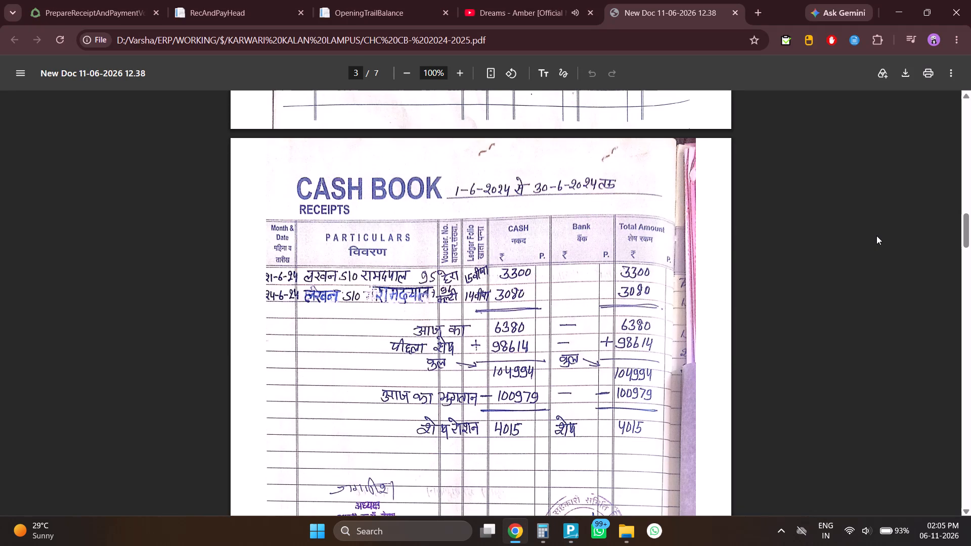
{"action": "key", "text": "alt+Tab"}
{"action": "key", "text": "alt+Tab"}
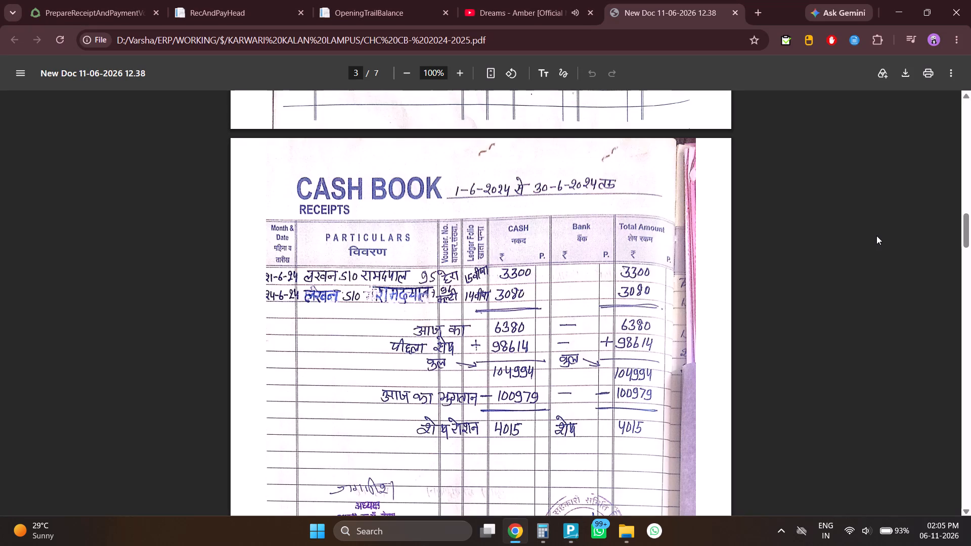
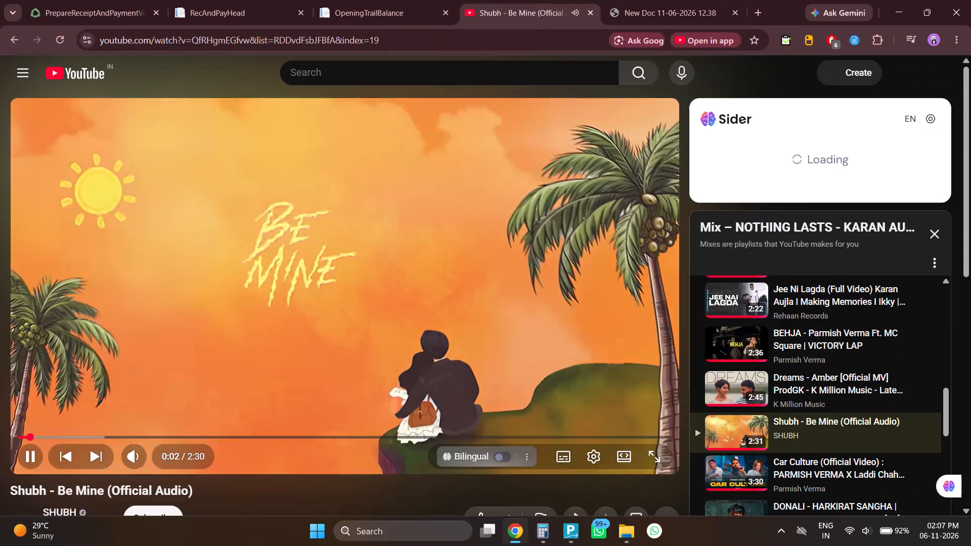
Play the Car Culture video from the YouTube mix.
{"action": "scroll", "coordinate": [555, 287], "scroll_direction": "down", "scroll_amount": 4}
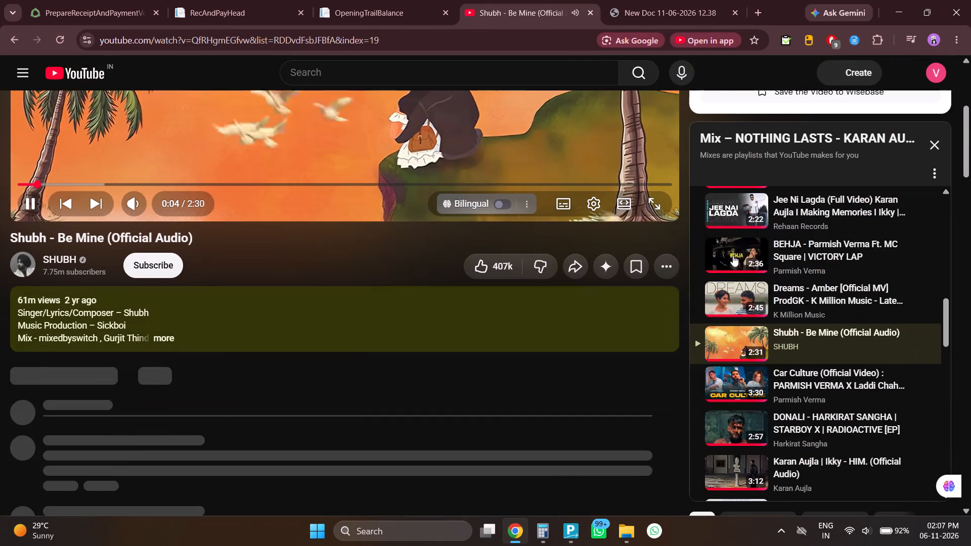
{"action": "left_click", "coordinate": [755, 385]}
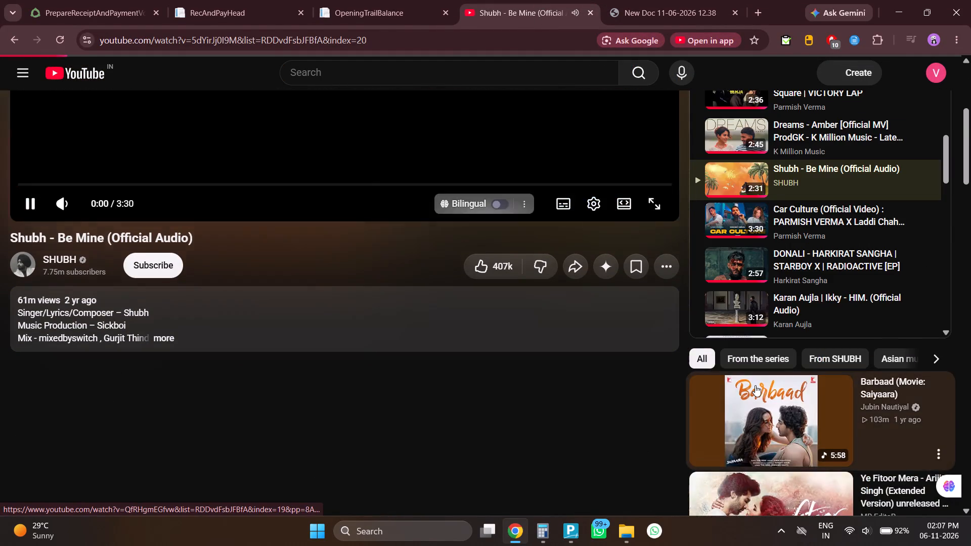
Return to the cash book PDF and, in the 21-Jun-24 receipt voucher, choose Cash as account and credit CHC Income with 3300.
{"action": "left_click", "coordinate": [192, 0]}
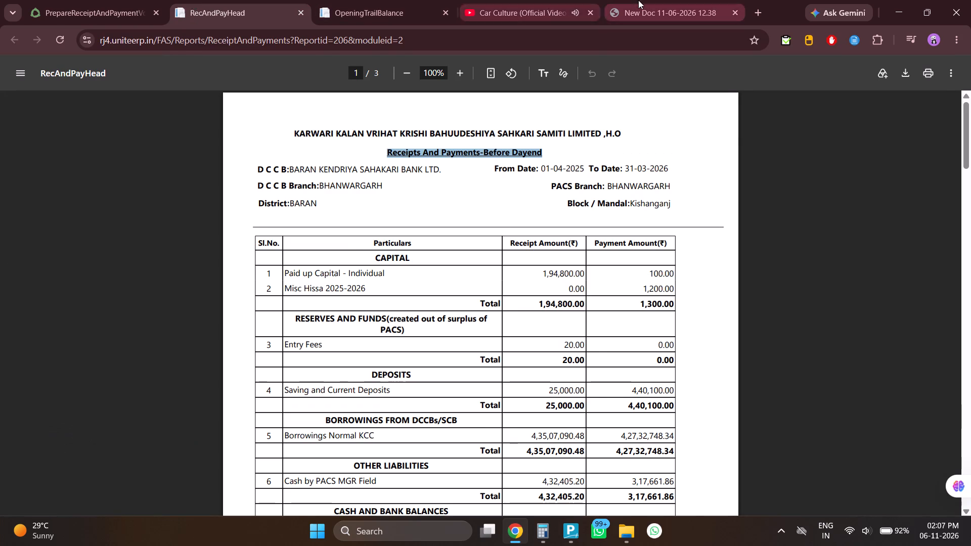
{"action": "left_click", "coordinate": [638, 0]}
{"action": "key", "text": "alt+Tab"}
{"action": "key", "text": "alt+Tab"}
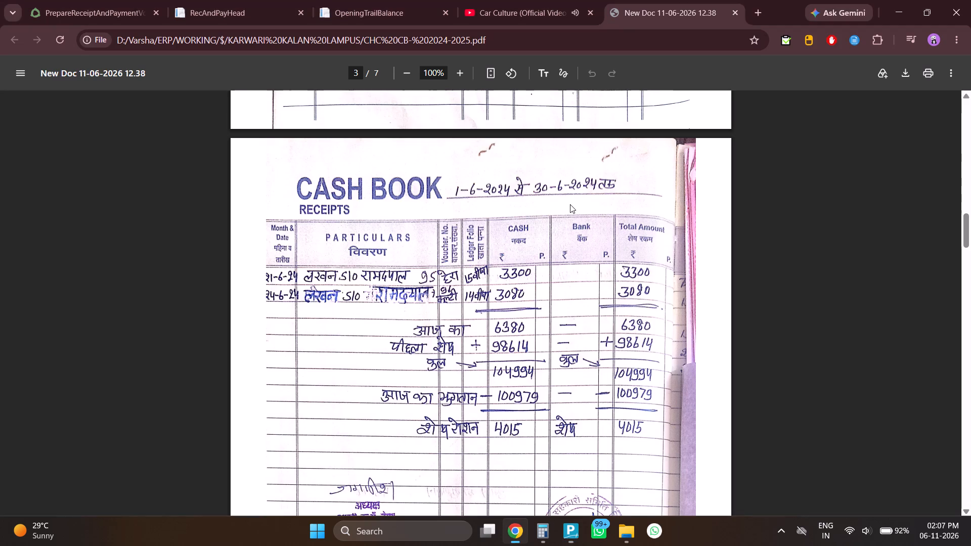
{"action": "key", "text": "alt+Tab"}
{"action": "key", "text": "Return"}
{"action": "key", "text": "alt+Tab"}
{"action": "key", "text": "alt+Tab"}
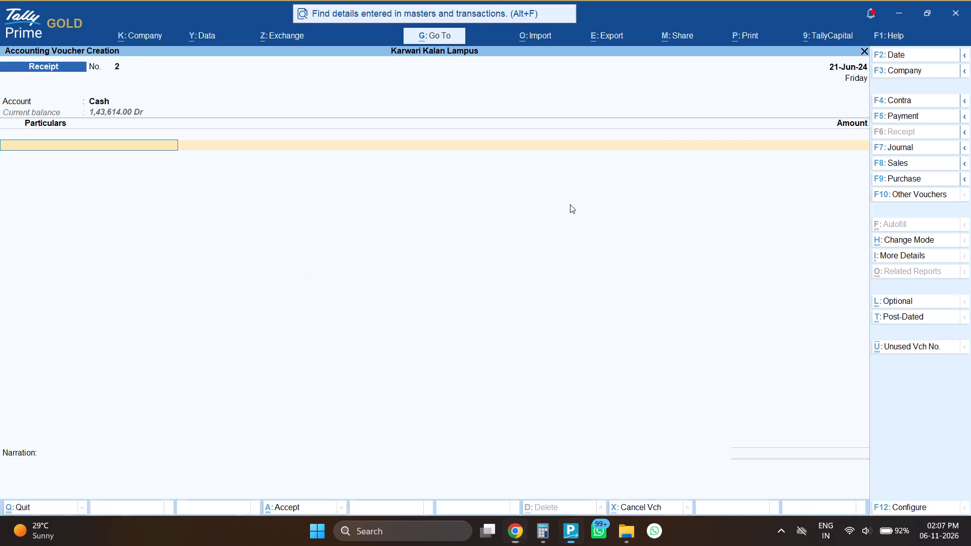
{"action": "type", "text": "chc"}
{"action": "key", "text": "Return"}
{"action": "key", "text": "alt+Tab"}
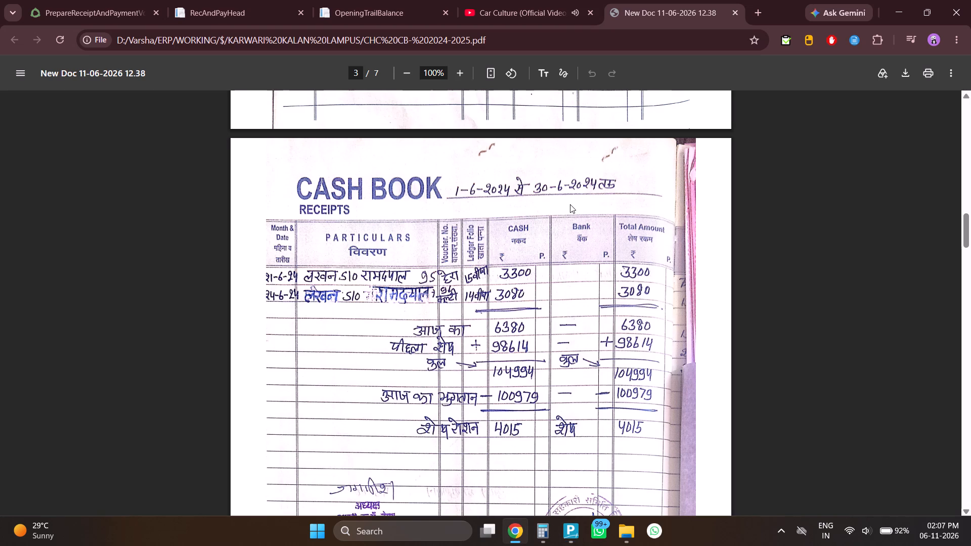
{"action": "key", "text": "alt+Tab"}
{"action": "type", "text": "3300"}
{"action": "key", "text": "Return"}
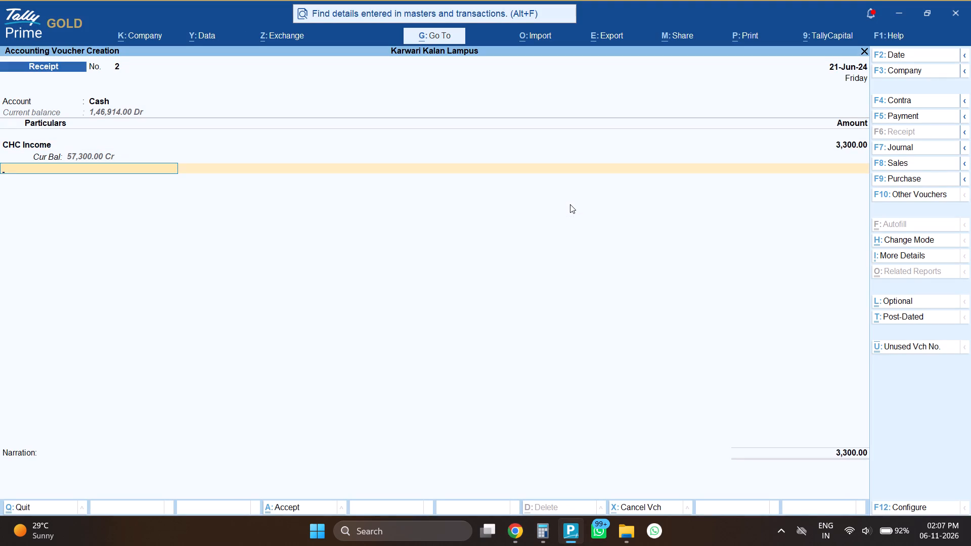
Add a second CHC Income line of 3080 to the receipt voucher from the June 2024 cash book page.
{"action": "type", "text": "ch"}
{"action": "key", "text": "Return"}
{"action": "key", "text": "alt+Tab"}
{"action": "key", "text": "alt+Tab"}
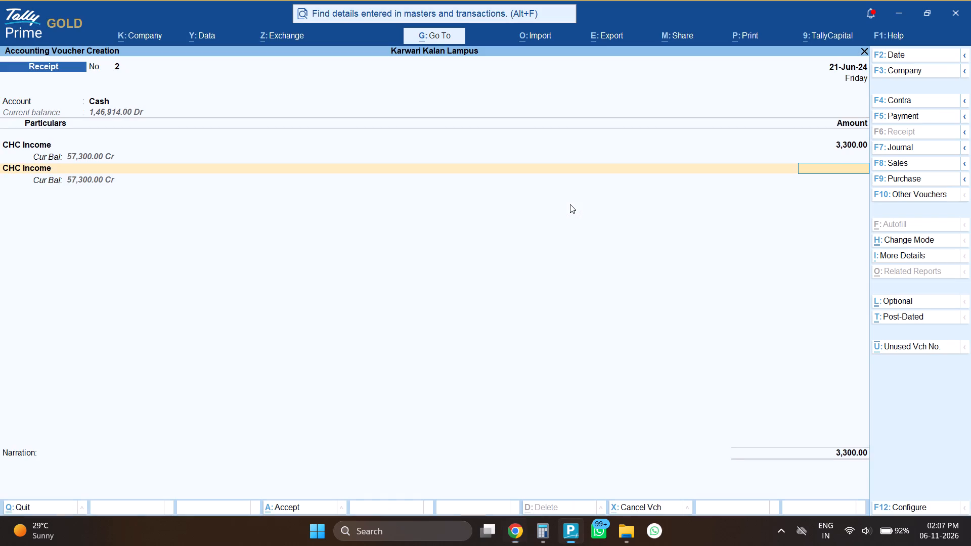
{"action": "type", "text": "3080"}
{"action": "key", "text": "Return"}
{"action": "key", "text": "alt+Tab"}
{"action": "key", "text": "alt+Tab"}
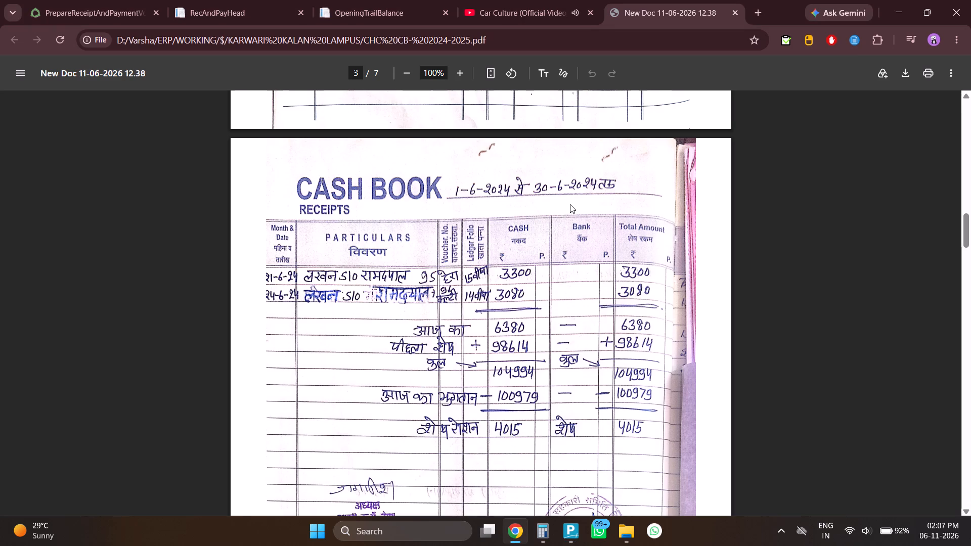
{"action": "key", "text": "alt+Tab"}
Raise the system volume slightly and return to the cash book.
{"action": "left_click", "coordinate": [870, 529]}
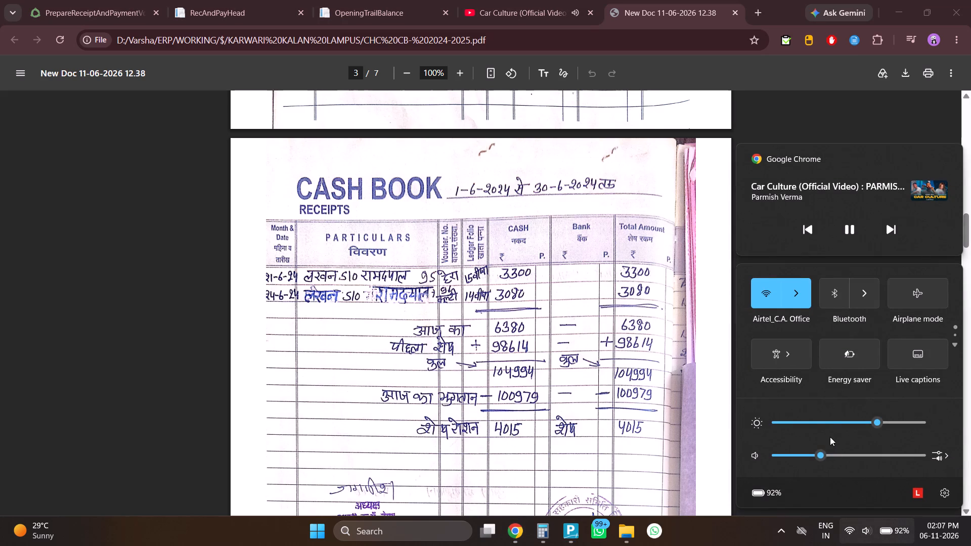
{"action": "left_click_drag", "start_coordinate": [820, 450], "coordinate": [827, 451]}
{"action": "left_click", "coordinate": [393, 335]}
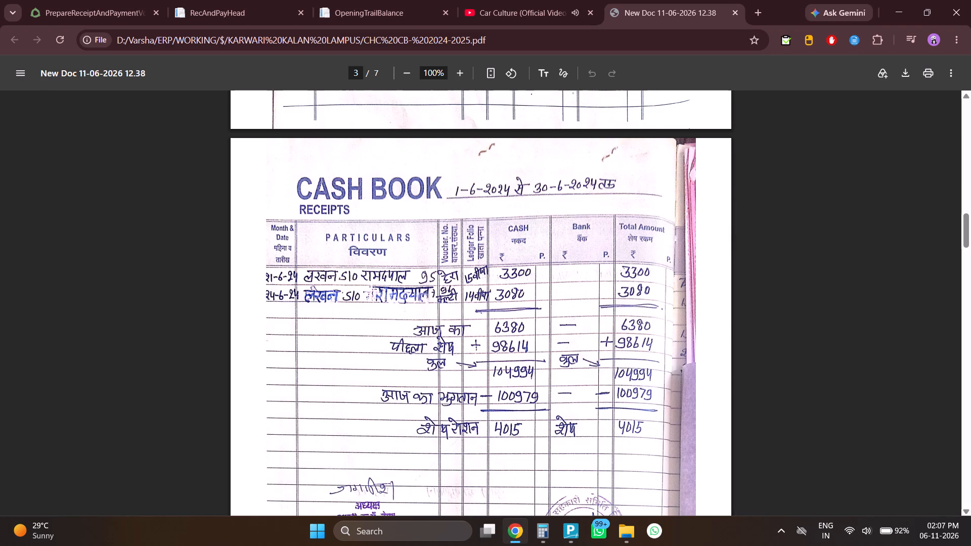
Check the two CHC Income lines against the June 2024 cash book page and save the receipt voucher.
{"action": "key", "text": "alt+Tab"}
{"action": "key", "text": "alt+Tab"}
{"action": "key", "text": "alt+Tab"}
{"action": "key", "text": "alt+Tab"}
{"action": "key", "text": "alt+Tab"}
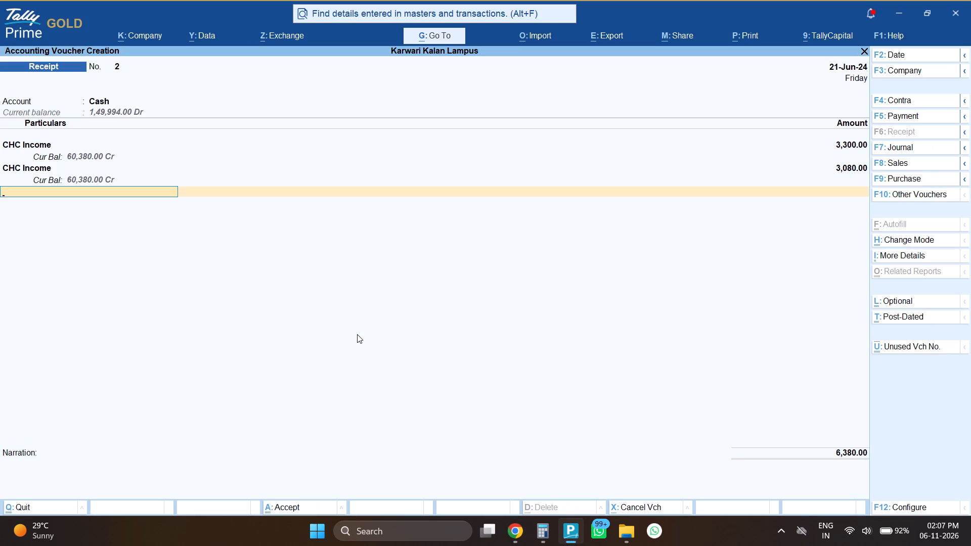
{"action": "key", "text": "alt+Tab"}
{"action": "key", "text": "alt+Tab"}
{"action": "key", "text": "ctrl+a"}
Start a payment voucher with Cash as the account.
{"action": "key", "text": "F5"}
{"action": "key", "text": "Return"}
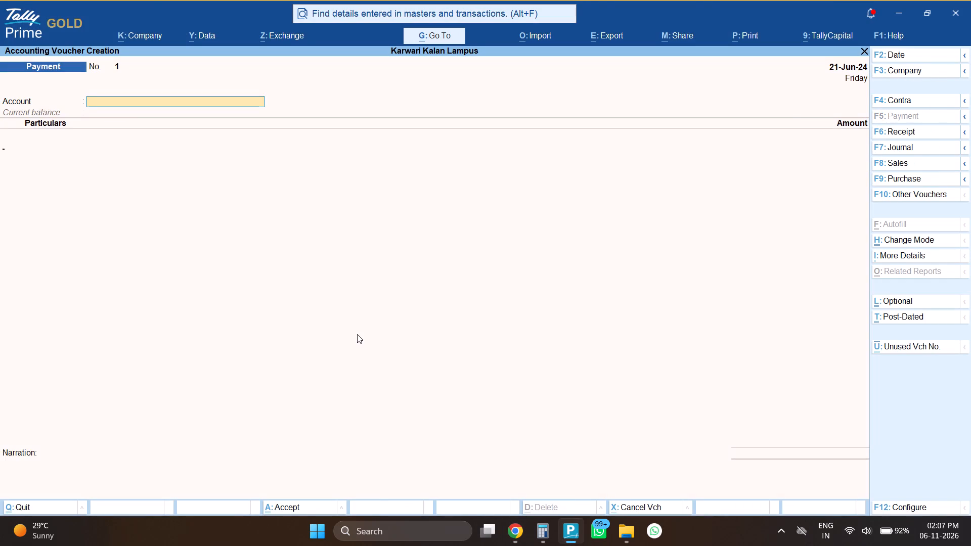
Examine the June and July 2024 cash book pages for the payment to enter.
{"action": "key", "text": "alt+Tab"}
{"action": "scroll", "coordinate": [345, 347], "scroll_direction": "down", "scroll_amount": 9}
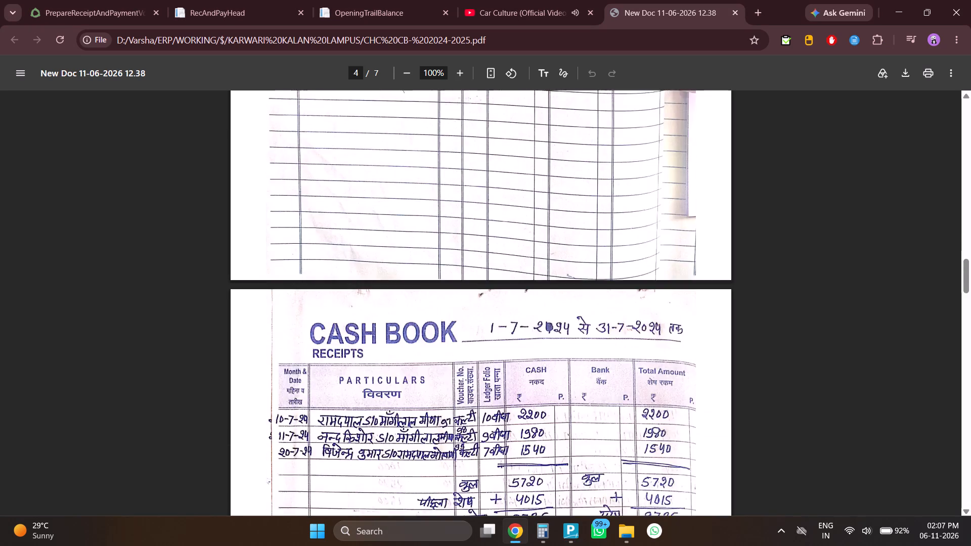
{"action": "scroll", "coordinate": [365, 348], "scroll_direction": "down", "scroll_amount": 4}
{"action": "scroll", "coordinate": [365, 348], "scroll_direction": "up", "scroll_amount": 3}
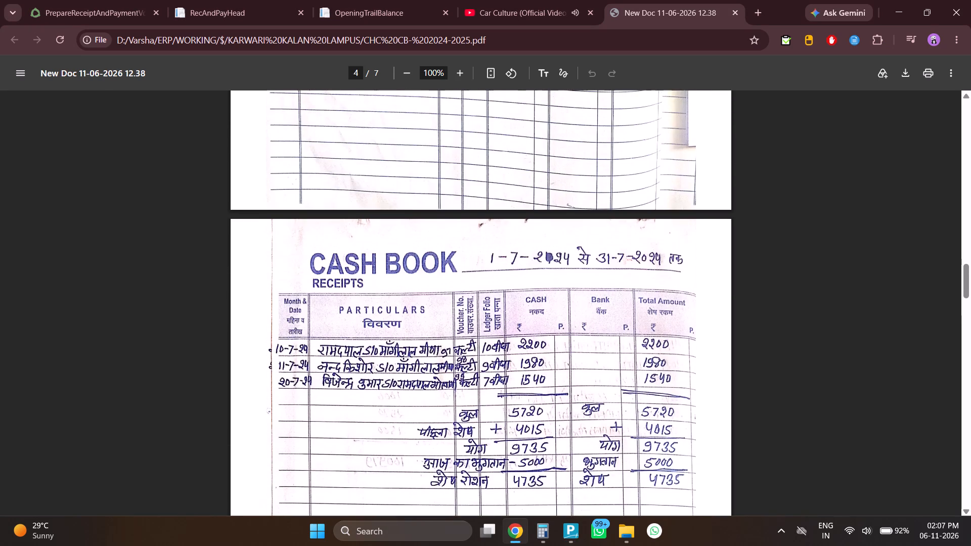
{"action": "scroll", "coordinate": [375, 365], "scroll_direction": "up", "scroll_amount": 1}
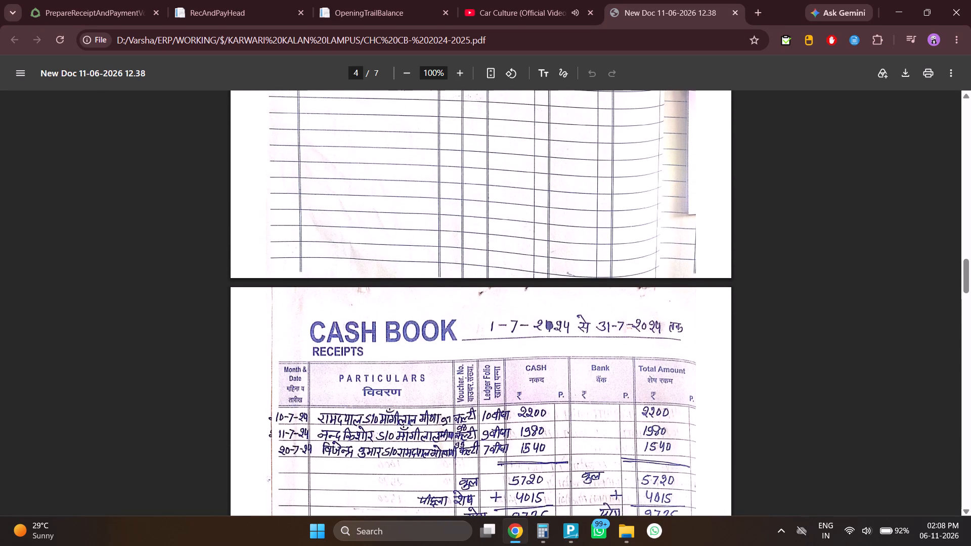
{"action": "scroll", "coordinate": [378, 378], "scroll_direction": "up", "scroll_amount": 1}
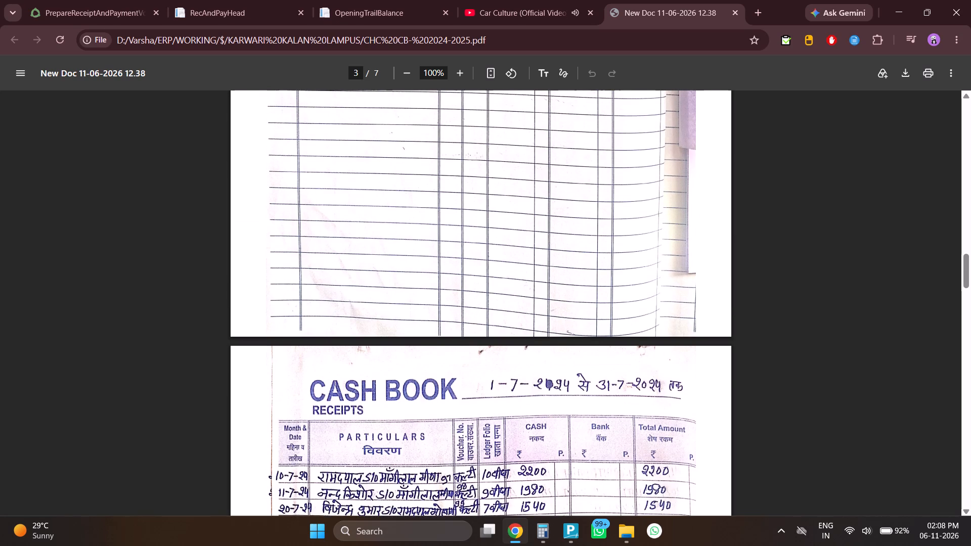
{"action": "scroll", "coordinate": [378, 378], "scroll_direction": "up", "scroll_amount": 8}
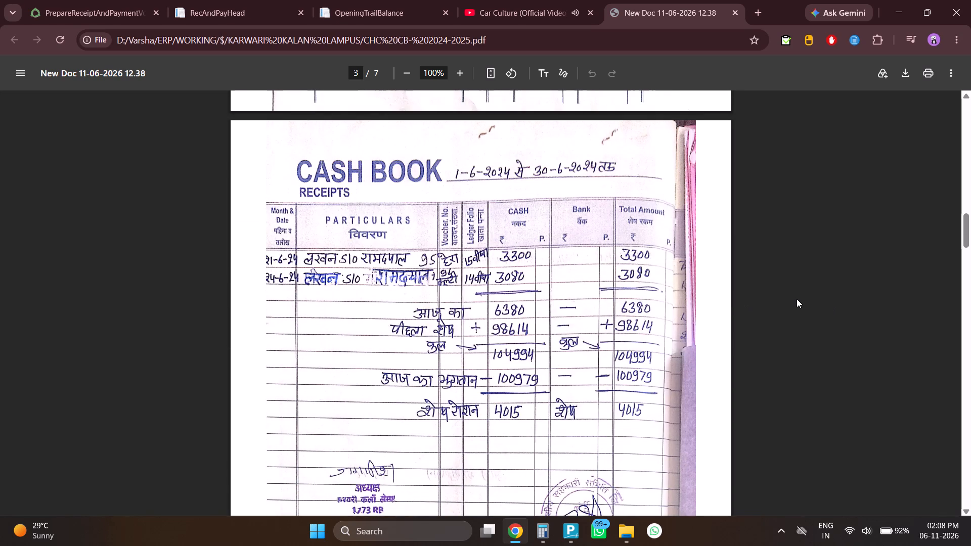
Create a ledger named CHC Exp under an indirect group from the payment voucher's particulars.
{"action": "key", "text": "alt+Tab"}
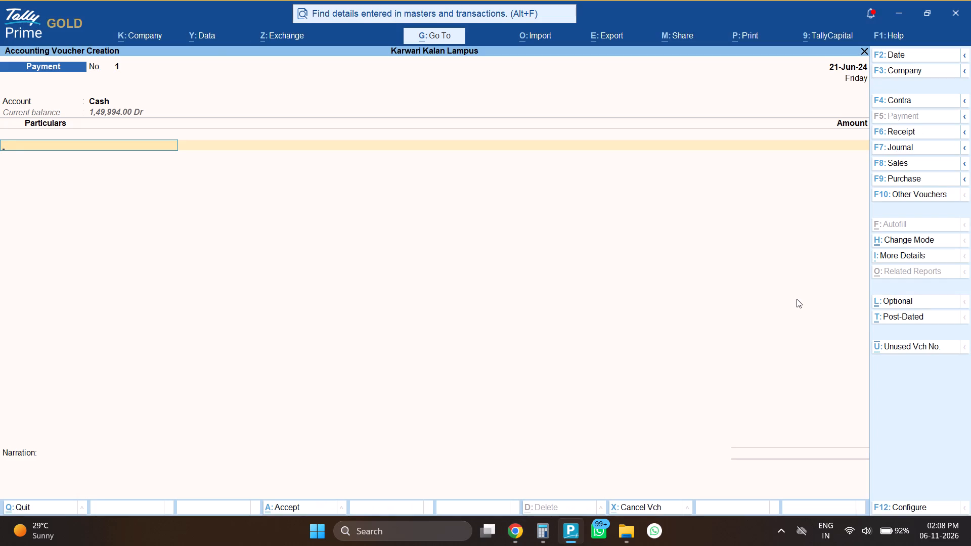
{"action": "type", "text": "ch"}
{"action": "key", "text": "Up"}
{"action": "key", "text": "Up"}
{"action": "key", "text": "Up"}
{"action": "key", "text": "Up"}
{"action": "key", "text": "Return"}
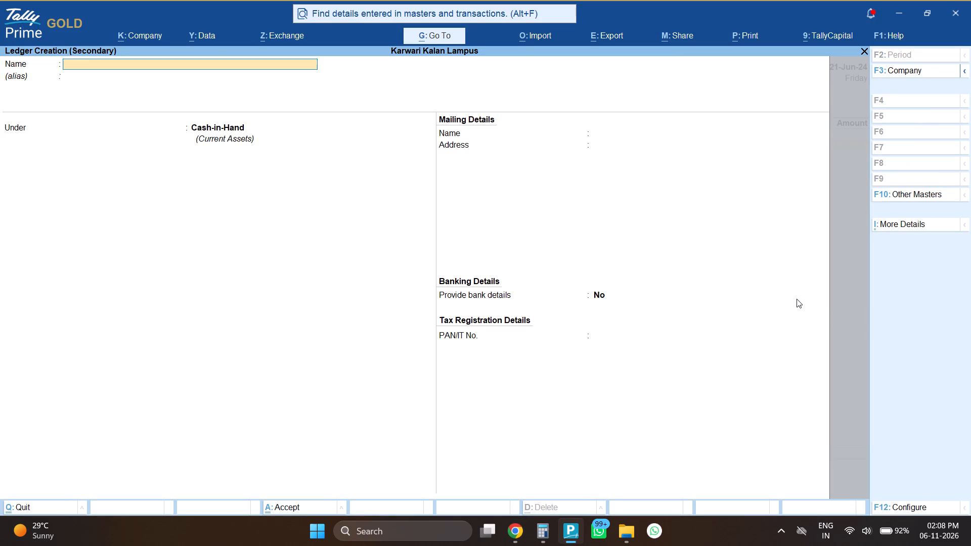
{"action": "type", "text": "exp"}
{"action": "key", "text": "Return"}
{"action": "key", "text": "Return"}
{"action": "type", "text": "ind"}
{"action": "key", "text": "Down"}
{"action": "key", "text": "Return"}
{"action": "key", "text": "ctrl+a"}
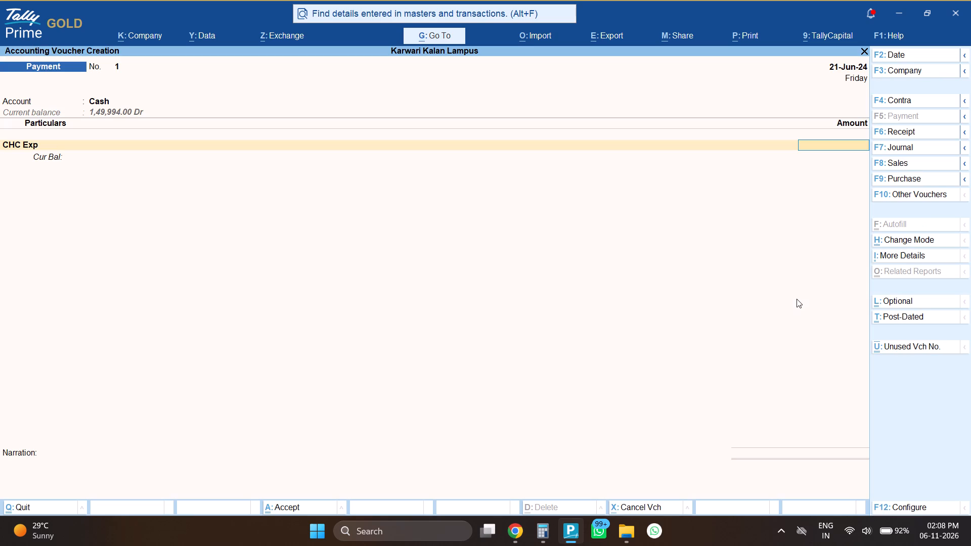
Enter 100979 for CHC Exp in the payment voucher, check it against the June cash book page and save it.
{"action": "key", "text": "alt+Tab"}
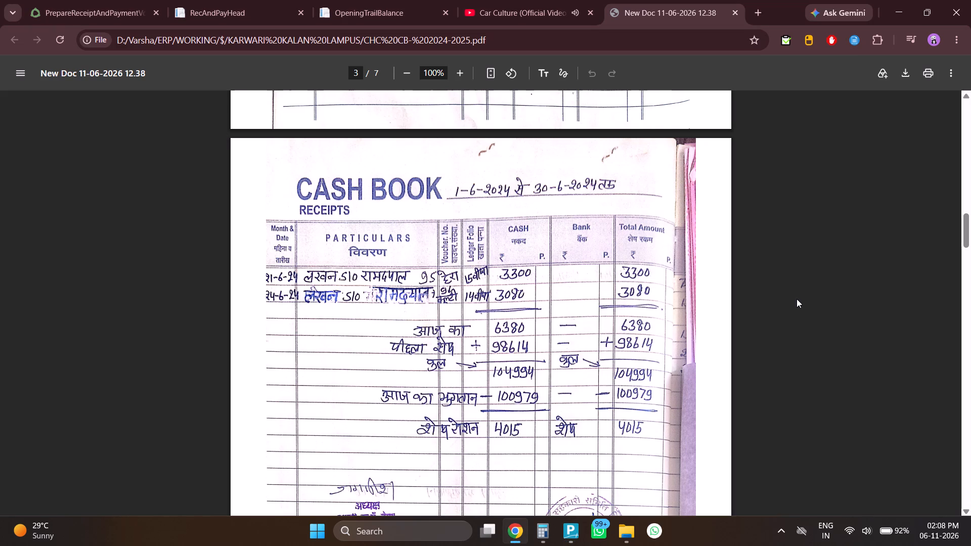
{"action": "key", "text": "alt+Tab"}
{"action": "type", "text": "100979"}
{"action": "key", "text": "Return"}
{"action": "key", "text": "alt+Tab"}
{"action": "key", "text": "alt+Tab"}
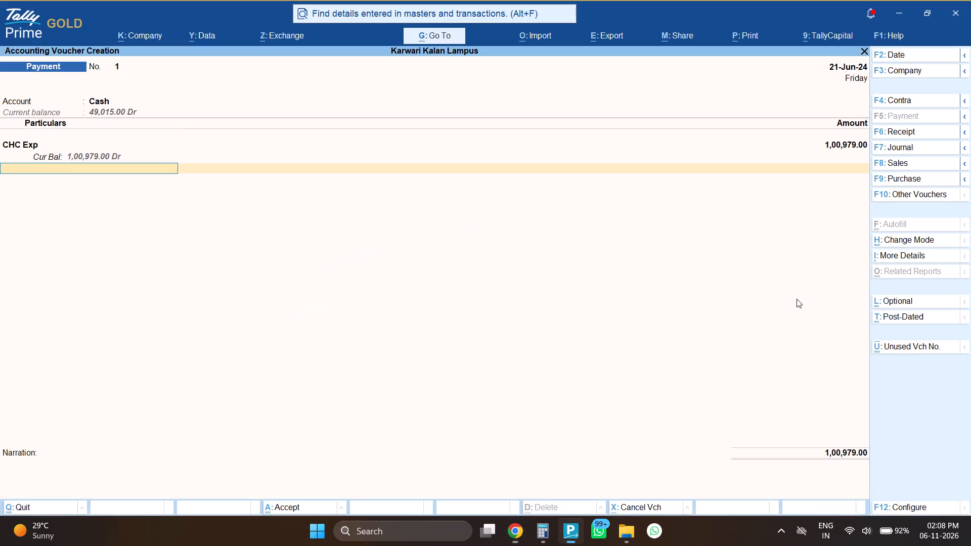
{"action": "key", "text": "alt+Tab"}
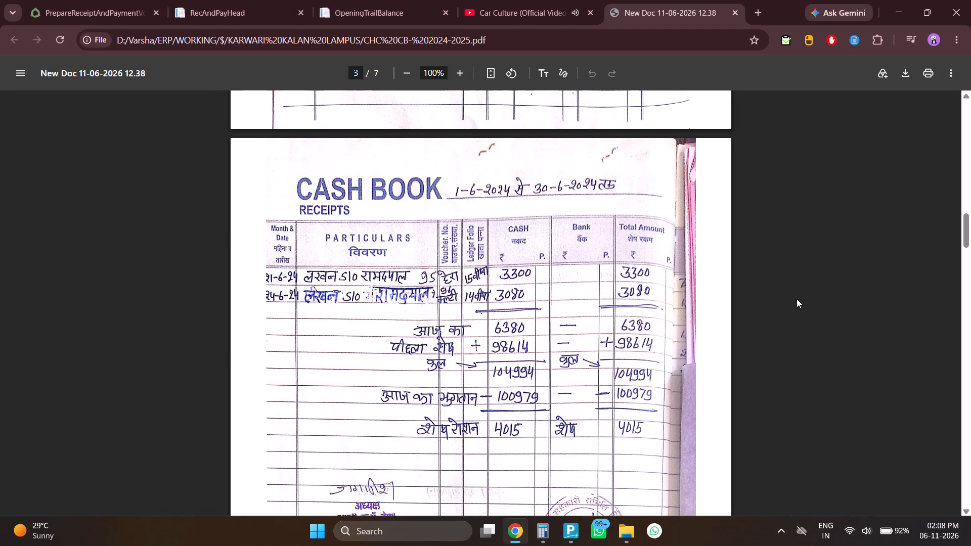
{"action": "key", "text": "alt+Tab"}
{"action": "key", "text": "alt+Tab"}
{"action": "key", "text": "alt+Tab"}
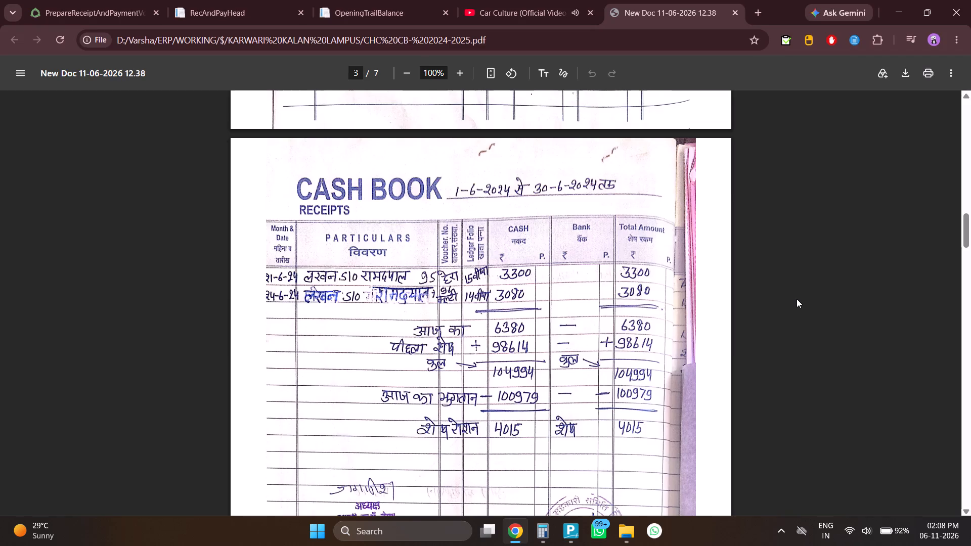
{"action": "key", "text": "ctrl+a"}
Find the July 2024 receipts page in the cash book and set the new voucher's date to 10-7.
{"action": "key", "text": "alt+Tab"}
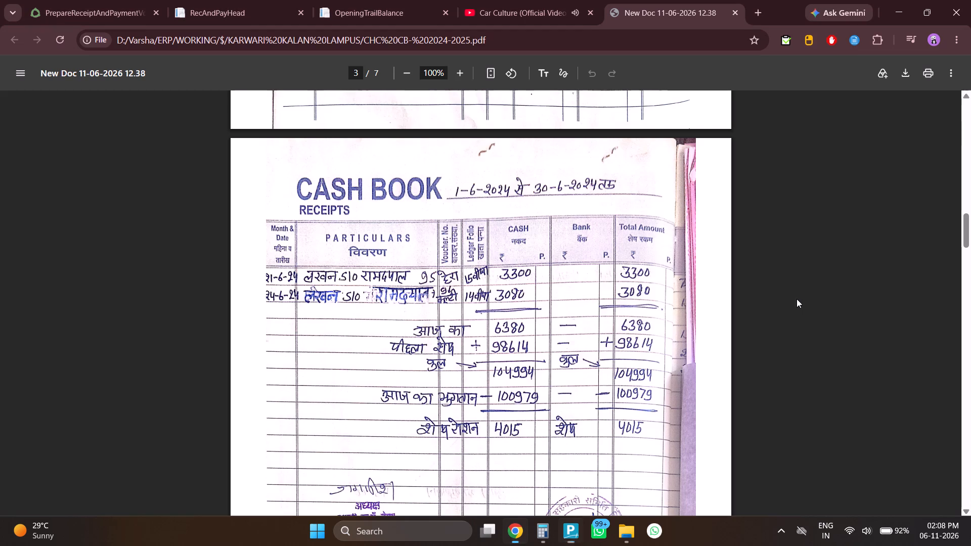
{"action": "scroll", "coordinate": [797, 299], "scroll_direction": "down", "scroll_amount": 12}
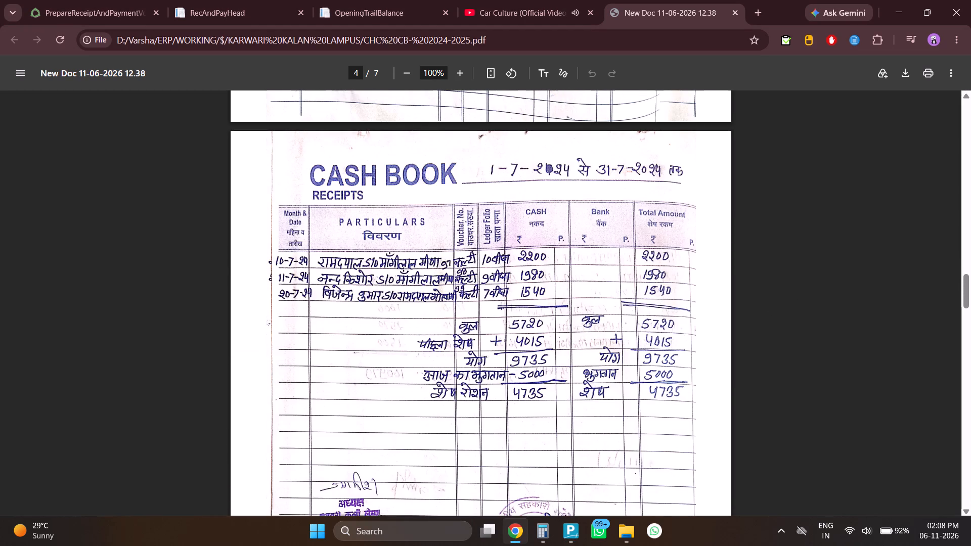
{"action": "key", "text": "alt+Tab"}
{"action": "key", "text": "F2"}
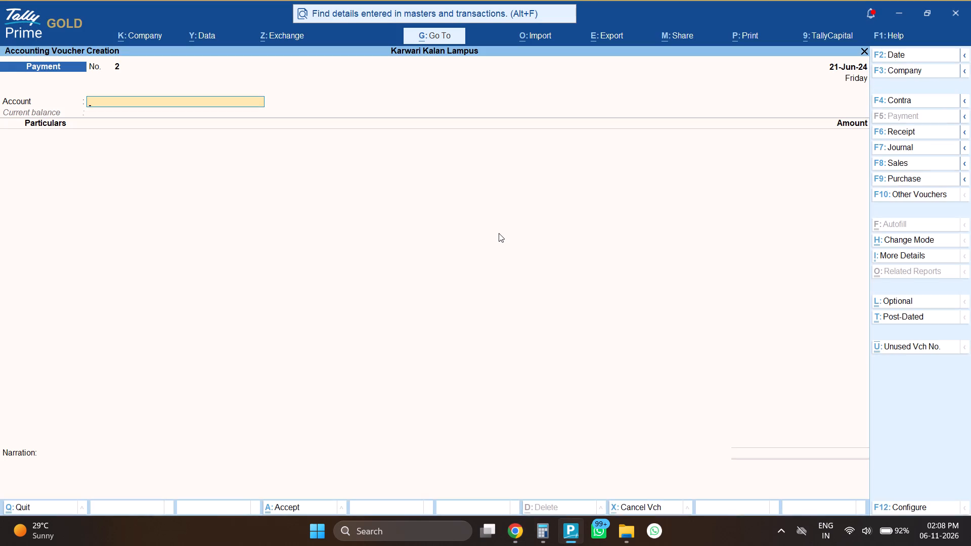
{"action": "type", "text": "10-7"}
{"action": "key", "text": "Return"}
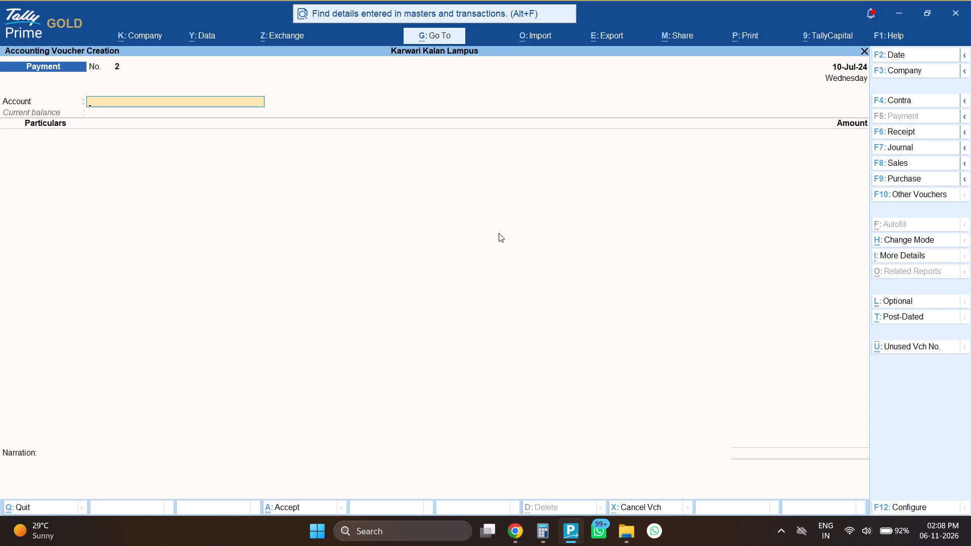
Start a cash receipt voucher dated 10-Jul-24 and enter CHC Income of 2200 from the July 2024 cash book page.
{"action": "key", "text": "F6"}
{"action": "key", "text": "Return"}
{"action": "key", "text": "alt+Tab"}
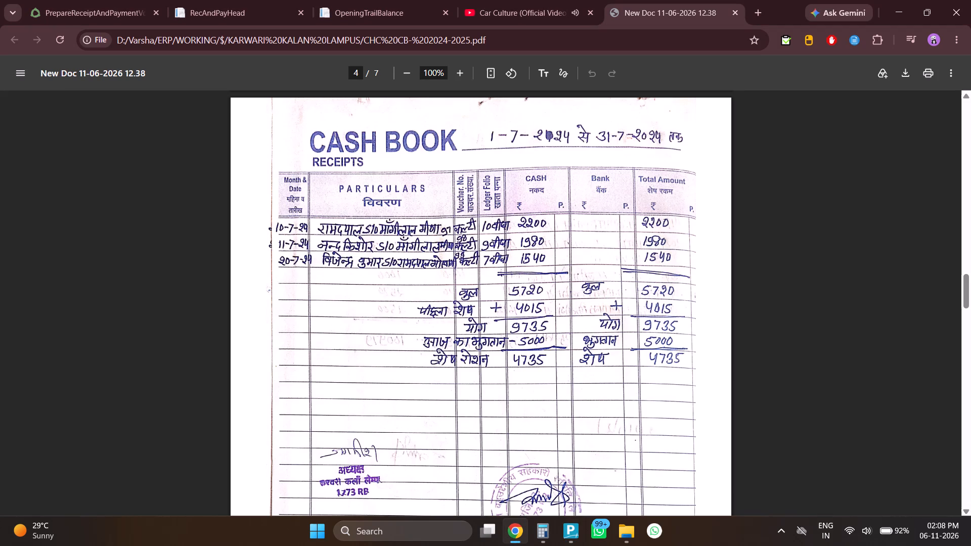
{"action": "key", "text": "alt+Tab"}
{"action": "key", "text": "alt+Tab"}
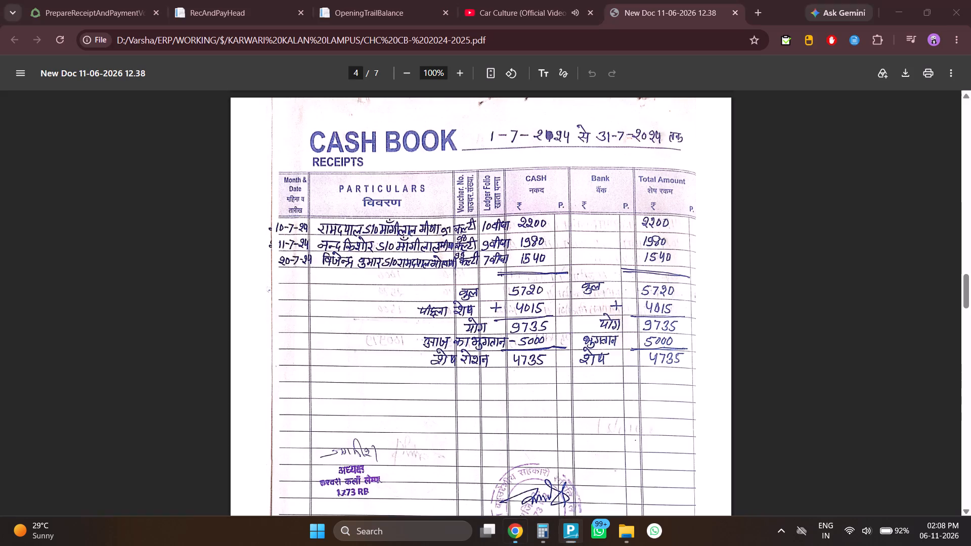
{"action": "key", "text": "alt+Tab"}
{"action": "type", "text": "ch"}
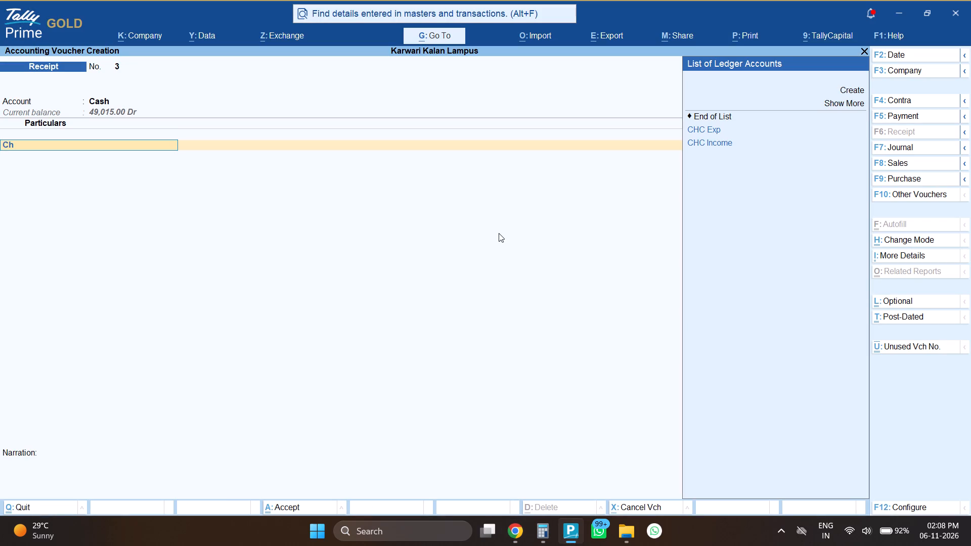
{"action": "key", "text": "Down"}
{"action": "key", "text": "Down"}
{"action": "key", "text": "Return"}
{"action": "key", "text": "alt+Tab"}
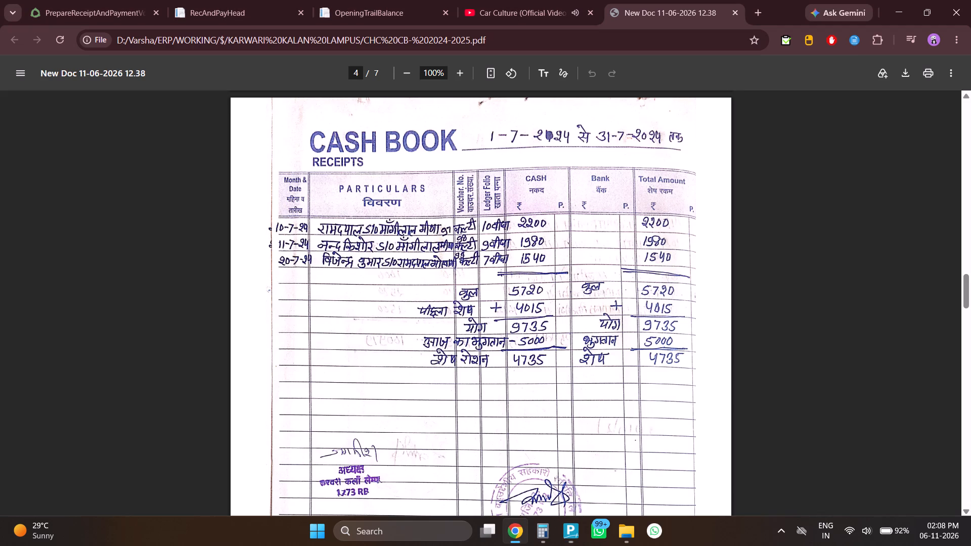
{"action": "key", "text": "alt+Tab"}
{"action": "key", "text": "alt+Tab"}
{"action": "key", "text": "alt+Tab"}
{"action": "type", "text": "2200"}
{"action": "key", "text": "Return"}
Add a second CHC Income line of 1980 to the receipt voucher from the July 2024 cash book page.
{"action": "type", "text": "chc"}
{"action": "key", "text": "Return"}
{"action": "key", "text": "Down"}
{"action": "key", "text": "Down"}
{"action": "key", "text": "Return"}
{"action": "key", "text": "alt+Tab"}
{"action": "key", "text": "alt+Tab"}
{"action": "type", "text": "1980"}
{"action": "key", "text": "Return"}
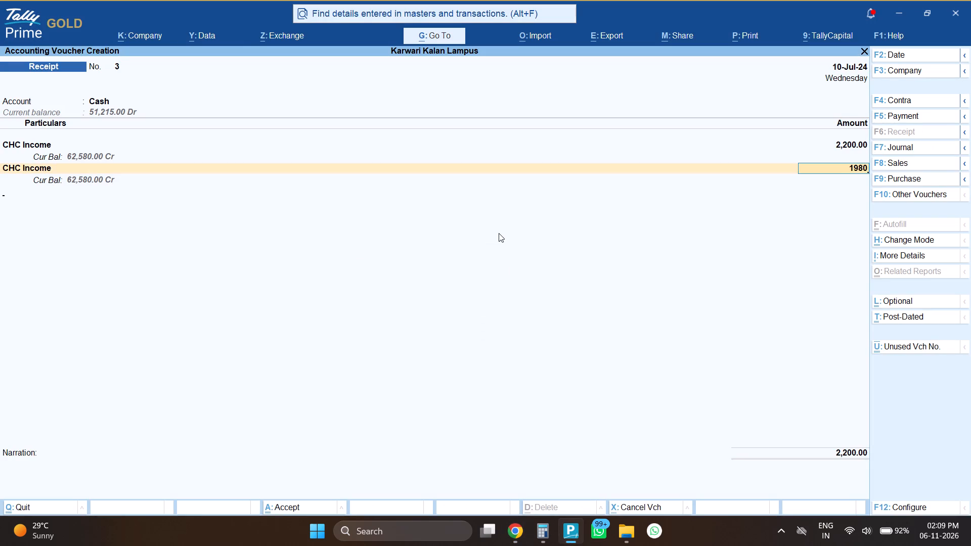
Add a third CHC Income line of 1540 to the receipt voucher from the July 2024 cash book page.
{"action": "type", "text": "chc"}
{"action": "key", "text": "Down"}
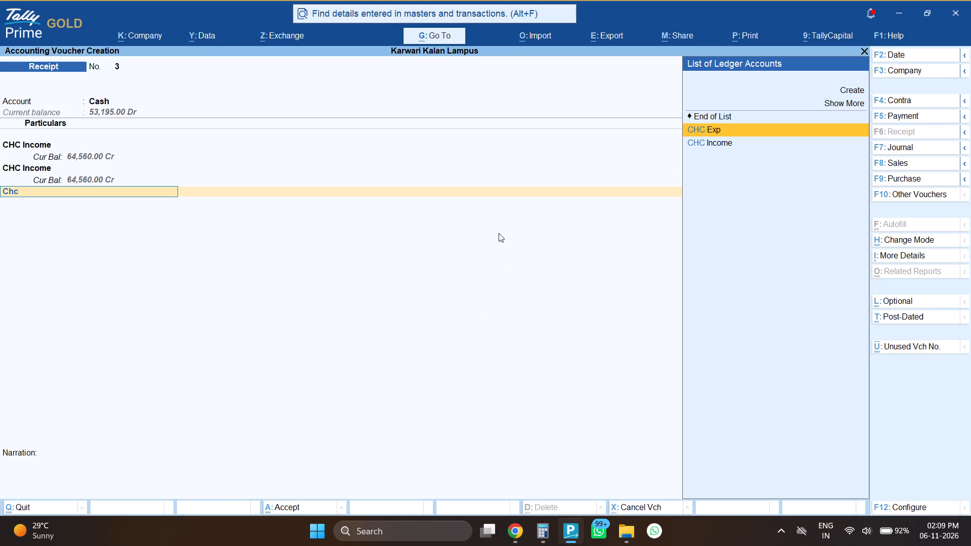
{"action": "key", "text": "Down"}
{"action": "key", "text": "Return"}
{"action": "key", "text": "alt+Tab"}
{"action": "key", "text": "alt+Tab"}
{"action": "type", "text": "1540"}
{"action": "key", "text": "Return"}
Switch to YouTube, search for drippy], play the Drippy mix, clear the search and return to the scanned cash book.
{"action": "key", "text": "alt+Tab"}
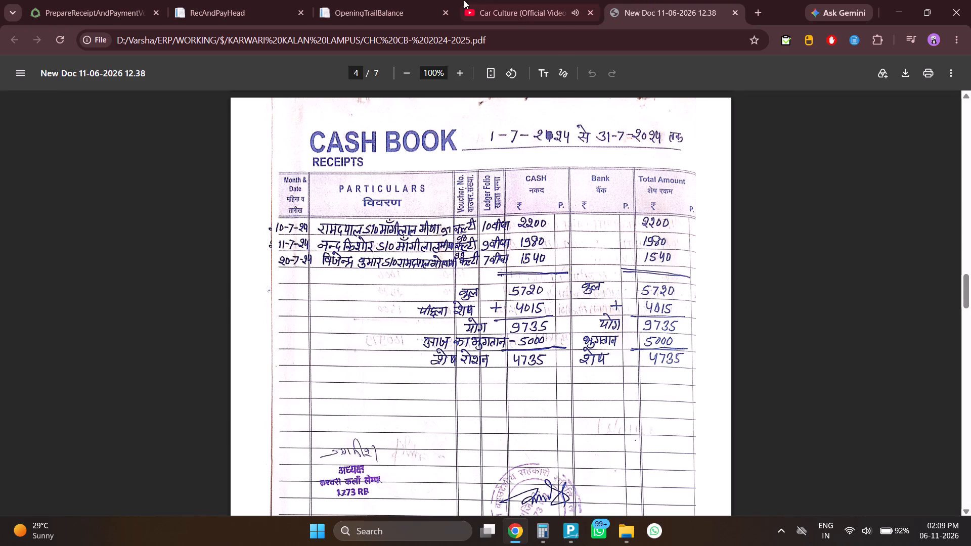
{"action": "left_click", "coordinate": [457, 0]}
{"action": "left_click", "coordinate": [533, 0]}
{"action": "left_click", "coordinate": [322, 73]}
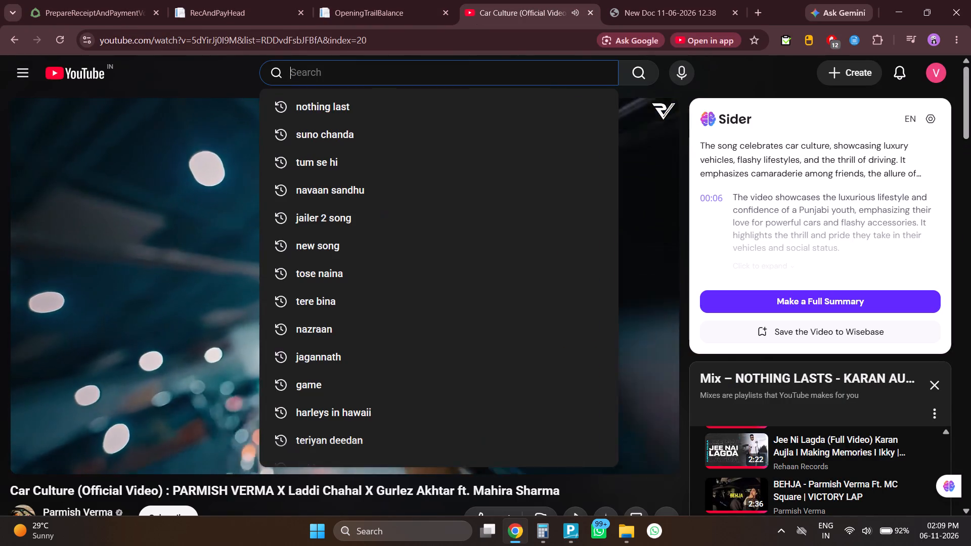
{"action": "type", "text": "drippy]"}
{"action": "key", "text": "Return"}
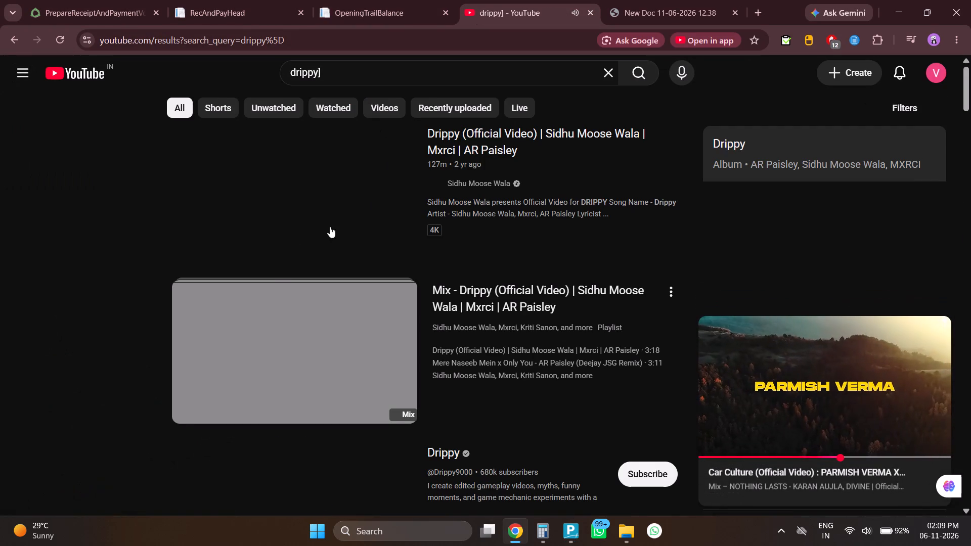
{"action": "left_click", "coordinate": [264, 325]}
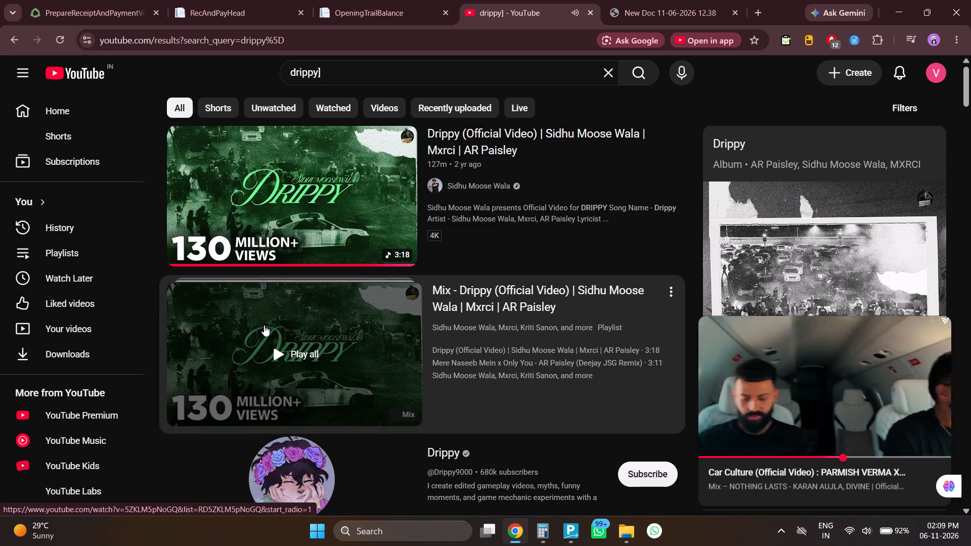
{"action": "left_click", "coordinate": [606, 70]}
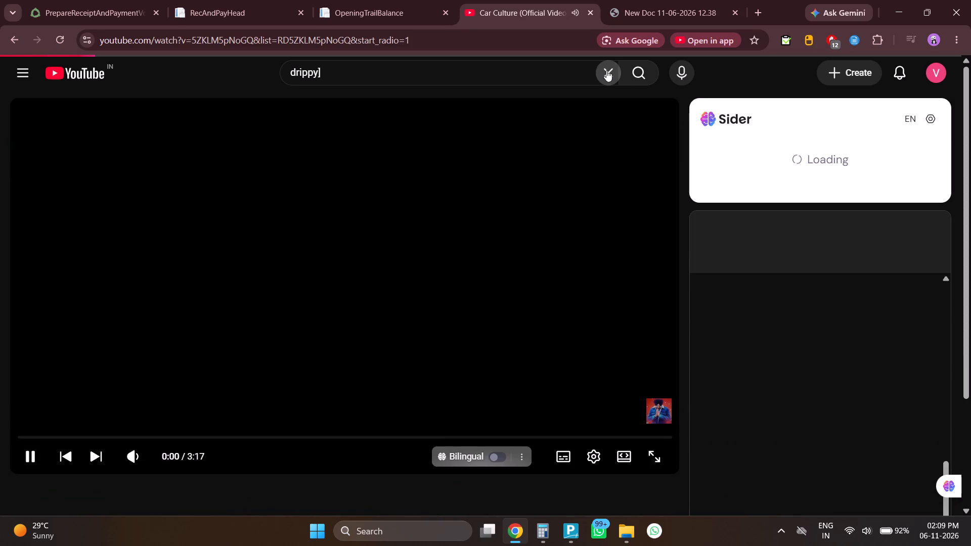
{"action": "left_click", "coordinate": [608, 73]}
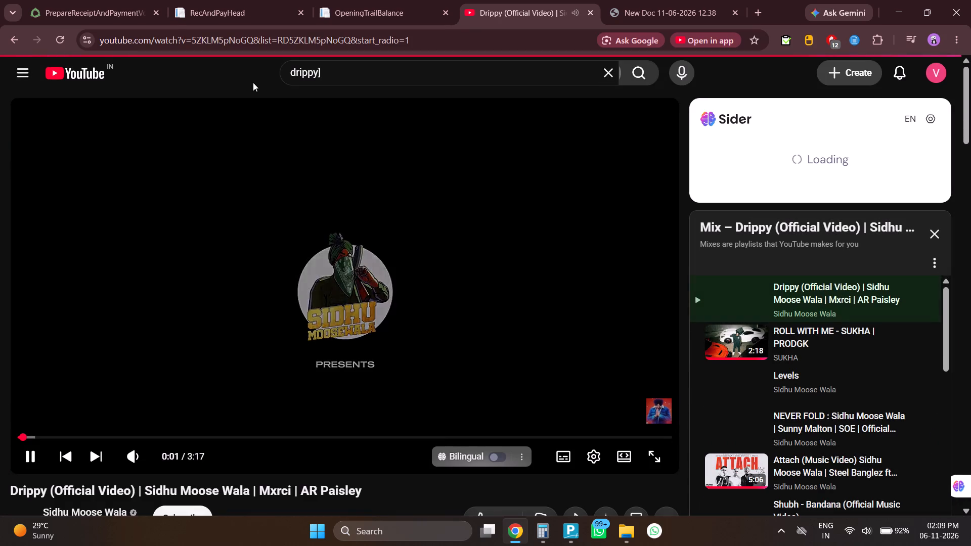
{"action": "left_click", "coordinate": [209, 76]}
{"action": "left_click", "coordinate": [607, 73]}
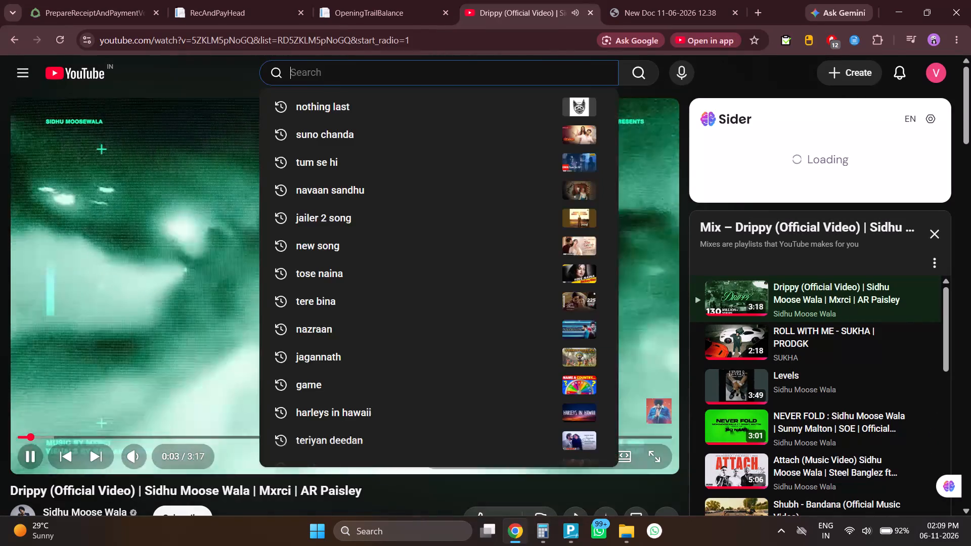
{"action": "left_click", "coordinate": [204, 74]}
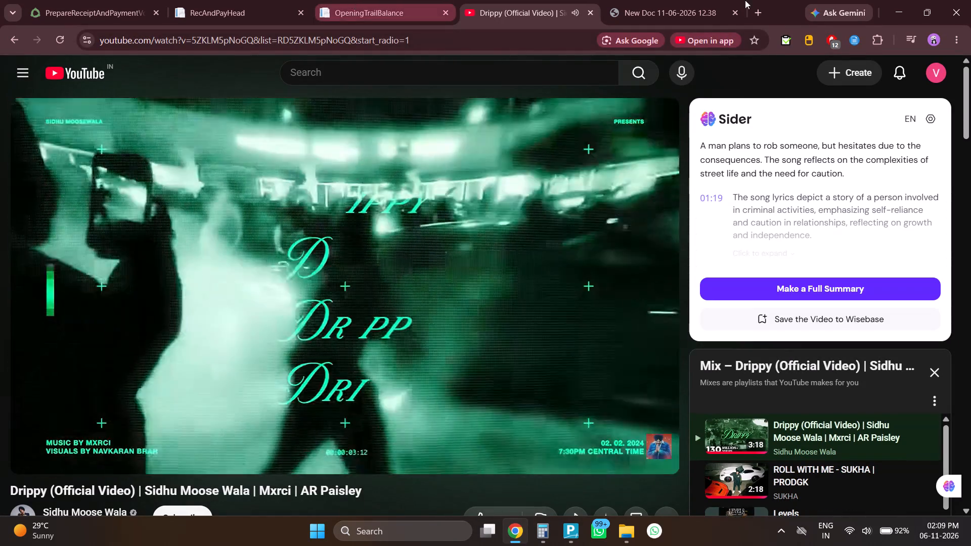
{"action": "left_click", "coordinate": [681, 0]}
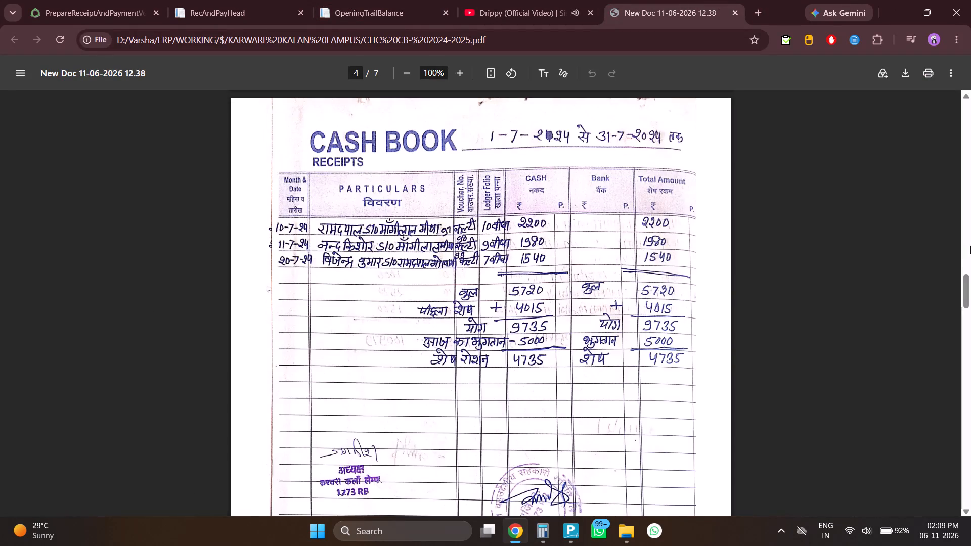
Check the receipt voucher against the July 2024 cash book page and save it.
{"action": "key", "text": "alt+Tab"}
{"action": "key", "text": "alt+Tab"}
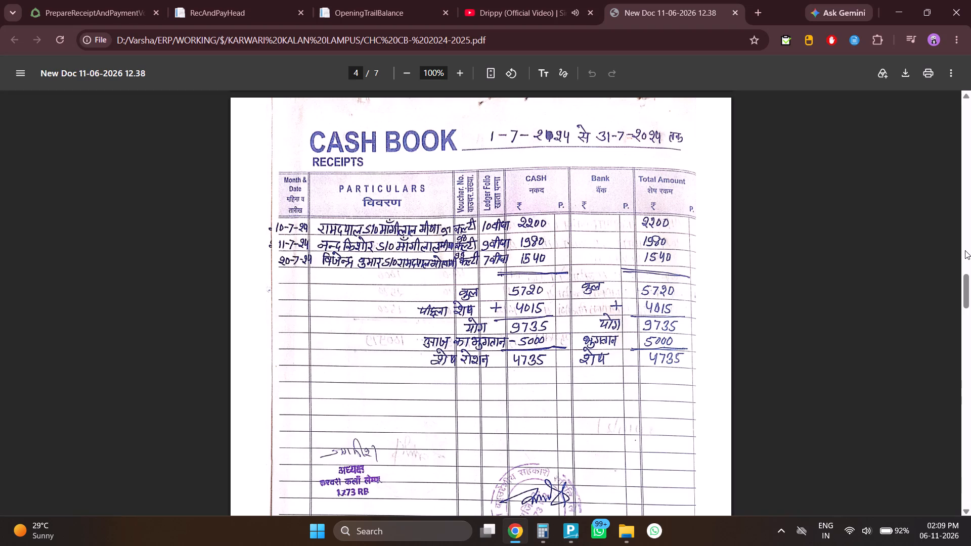
{"action": "key", "text": "alt+Tab"}
{"action": "key", "text": "alt+Tab"}
{"action": "key", "text": "alt+Tab"}
{"action": "key", "text": "alt+Tab"}
{"action": "key", "text": "alt+Tab"}
{"action": "key", "text": "alt+Tab"}
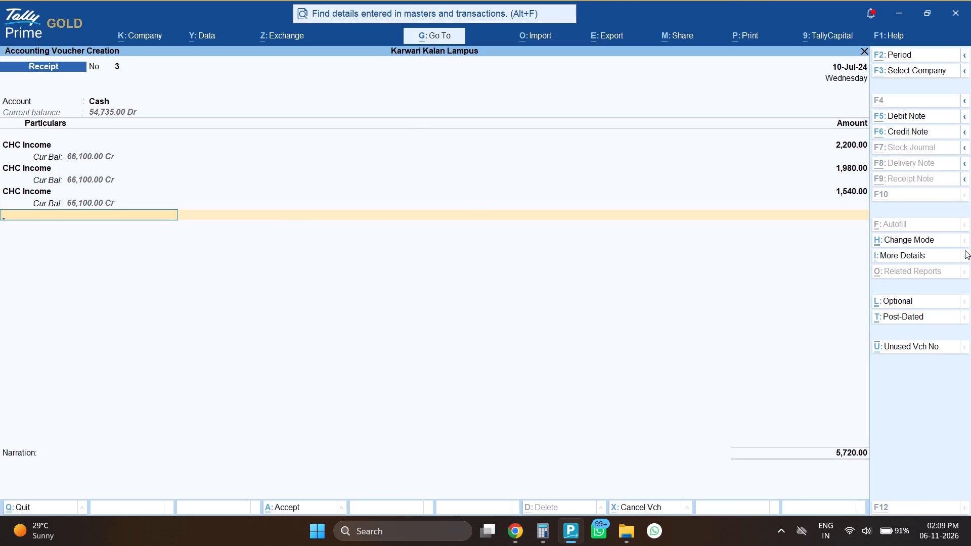
{"action": "key", "text": "alt+Tab"}
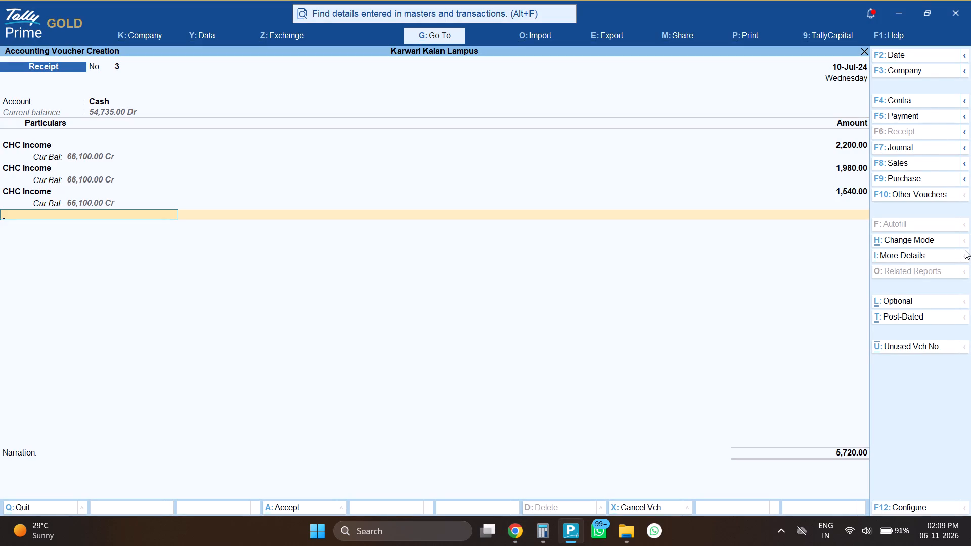
{"action": "key", "text": "ctrl+a"}
Start a cash payment voucher dated 10-Jul-24 and enter 5000 for CHC Exp.
{"action": "key", "text": "F5"}
{"action": "key", "text": "Return"}
{"action": "key", "text": "alt+Tab"}
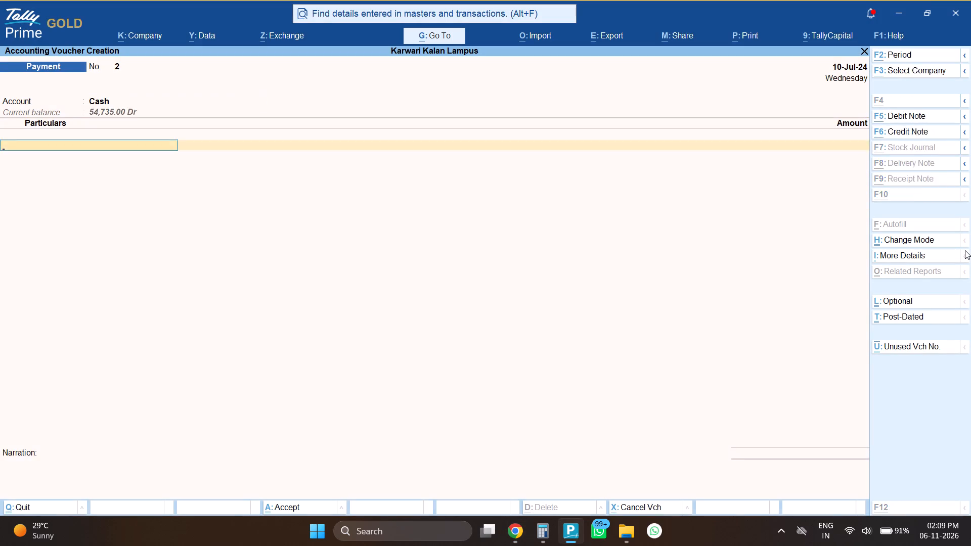
{"action": "key", "text": "alt+Tab"}
{"action": "type", "text": "chc"}
{"action": "key", "text": "Down"}
{"action": "key", "text": "Return"}
{"action": "type", "text": "5000"}
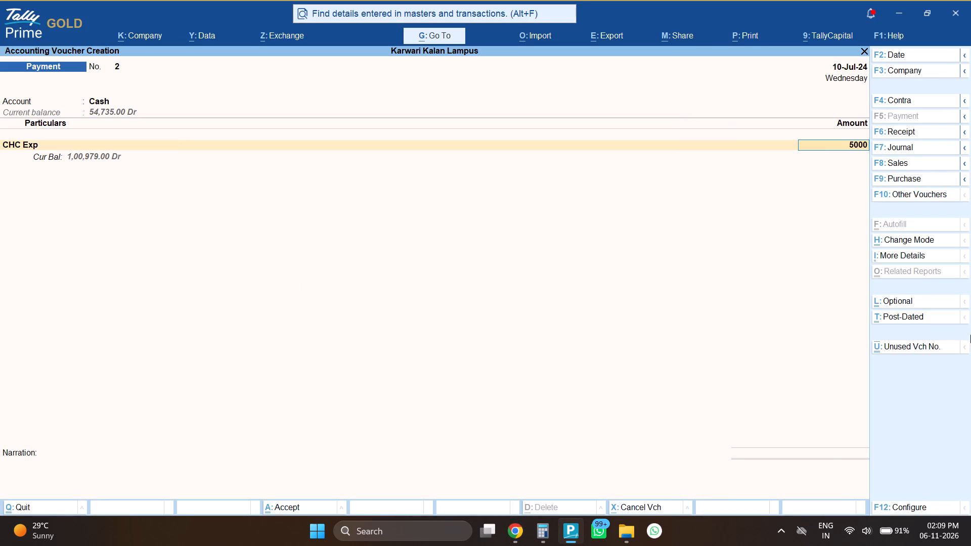
{"action": "key", "text": "Return"}
Check the payment voucher against the July 2024 cash book page and save it.
{"action": "key", "text": "alt+Tab"}
{"action": "scroll", "coordinate": [950, 407], "scroll_direction": "down", "scroll_amount": 2}
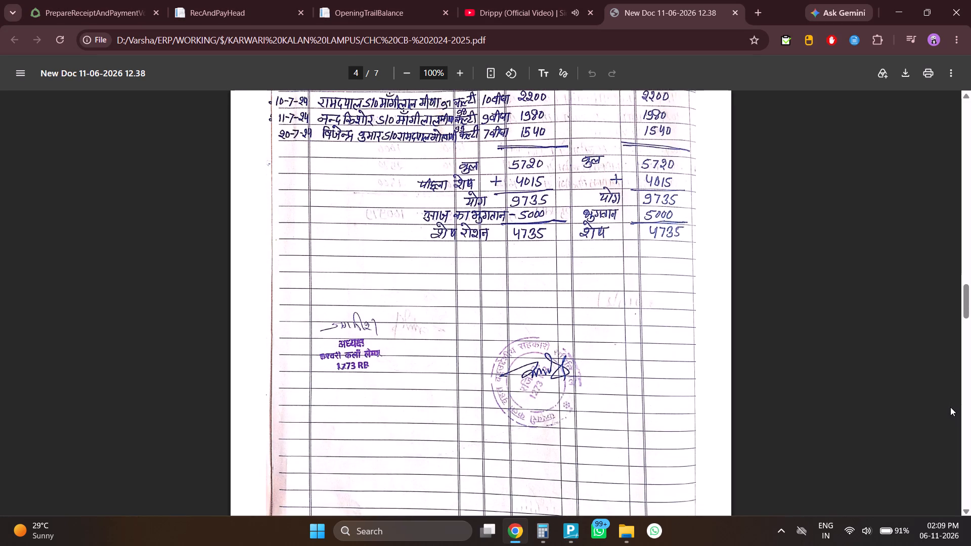
{"action": "scroll", "coordinate": [950, 407], "scroll_direction": "up", "scroll_amount": 1}
{"action": "key", "text": "alt+Tab"}
{"action": "key", "text": "alt+Tab"}
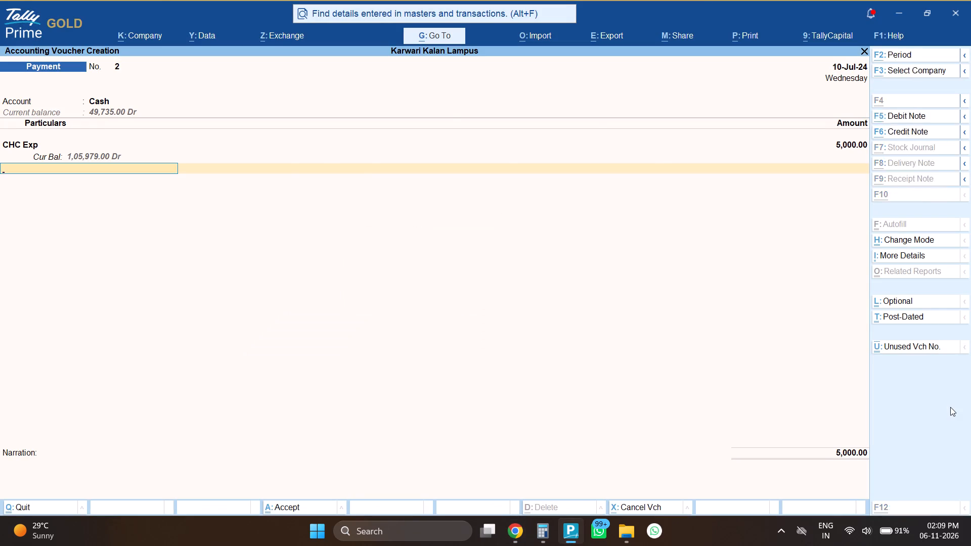
{"action": "scroll", "coordinate": [599, 395], "scroll_direction": "down", "scroll_amount": 4}
{"action": "scroll", "coordinate": [599, 395], "scroll_direction": "up", "scroll_amount": 1}
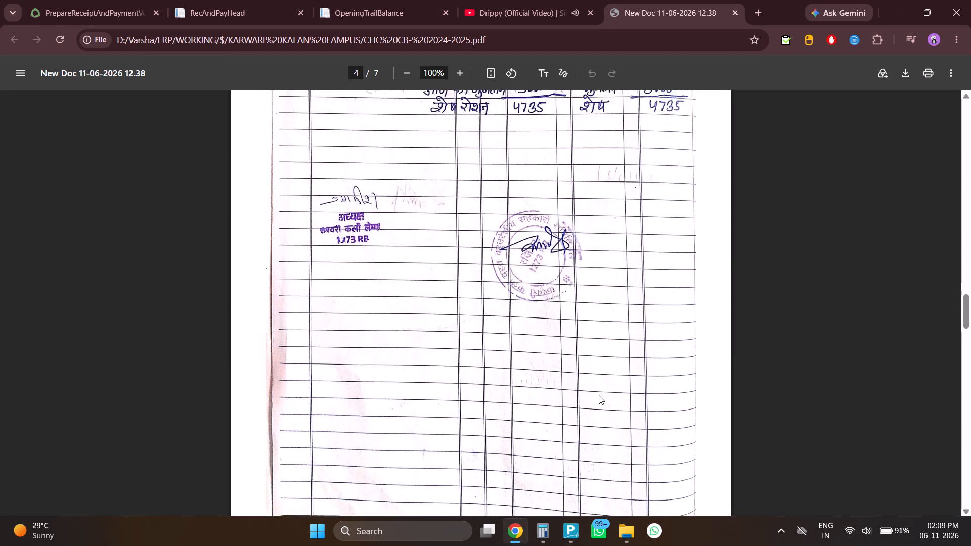
{"action": "scroll", "coordinate": [599, 395], "scroll_direction": "up", "scroll_amount": 3}
{"action": "key", "text": "alt+Tab"}
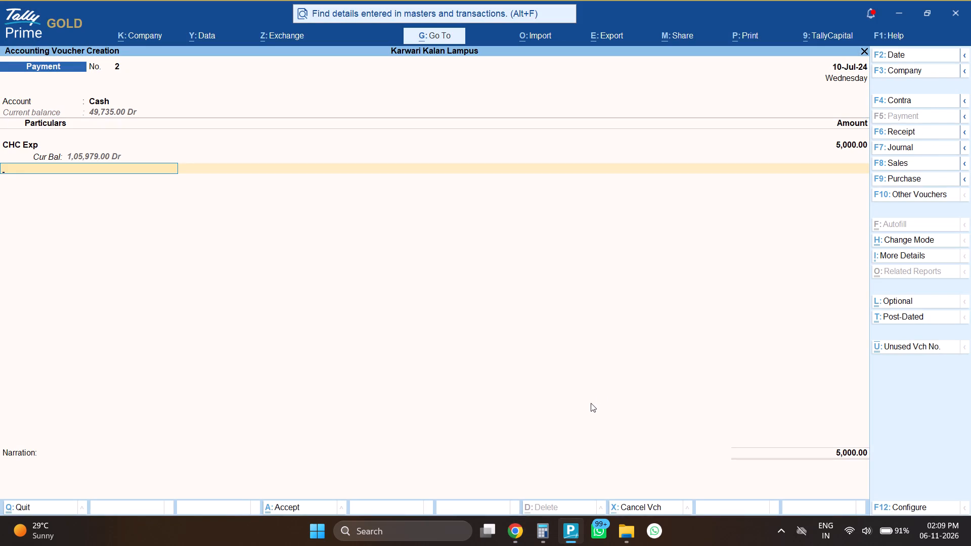
{"action": "key", "text": "ctrl+a"}
Find the November 2024 receipts page in the cash book and set the new voucher's date to 8-11.
{"action": "key", "text": "alt+Tab"}
{"action": "scroll", "coordinate": [591, 401], "scroll_direction": "down", "scroll_amount": 8}
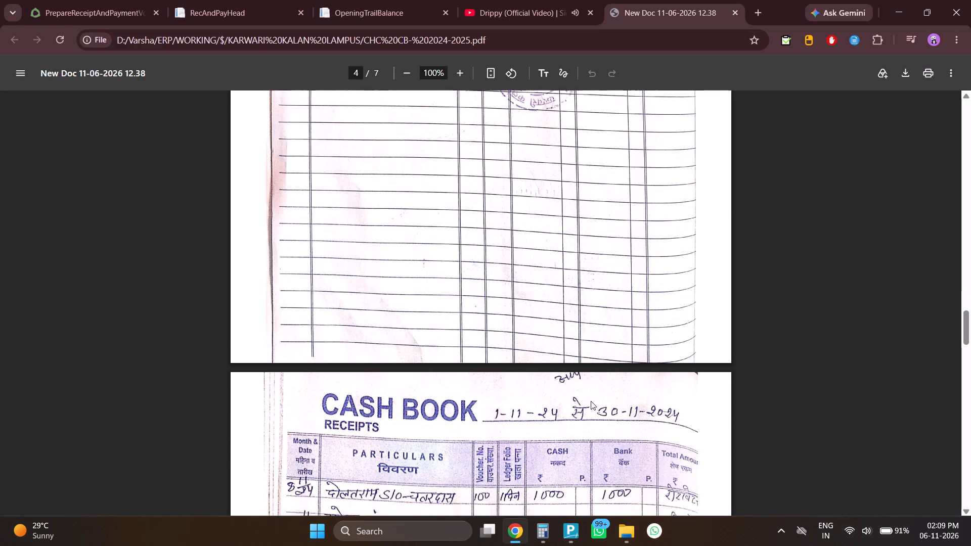
{"action": "scroll", "coordinate": [591, 401], "scroll_direction": "down", "scroll_amount": 2}
{"action": "key", "text": "alt+Tab"}
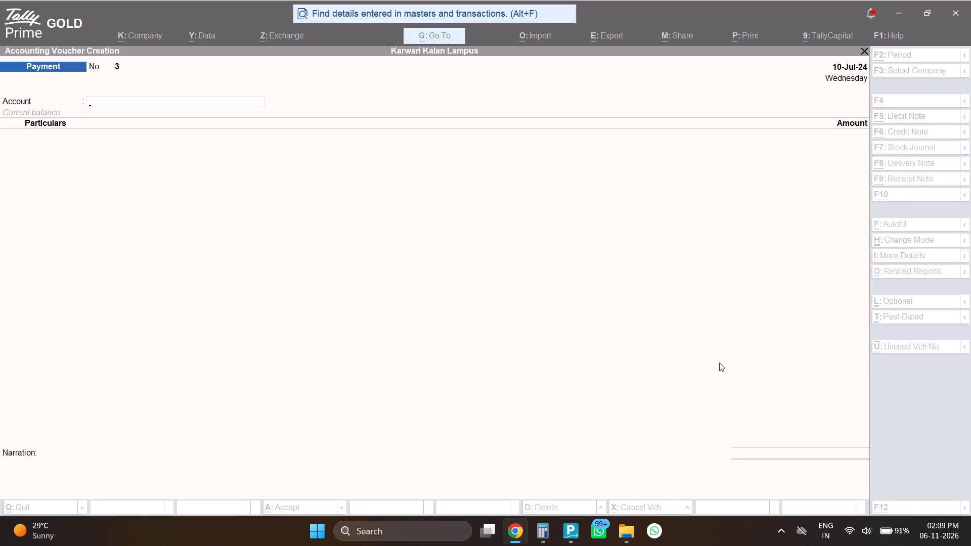
{"action": "key", "text": "F2"}
{"action": "type", "text": "8-11"}
{"action": "key", "text": "Return"}
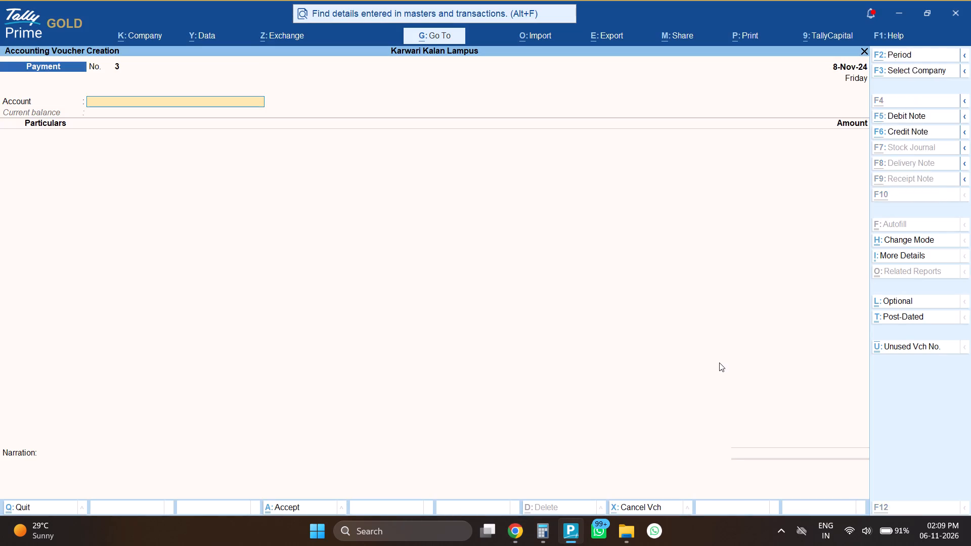
Look back through the cash book's May, June, July and November 2024 receipts pages and compare their totals and balances.
{"action": "key", "text": "alt+Tab"}
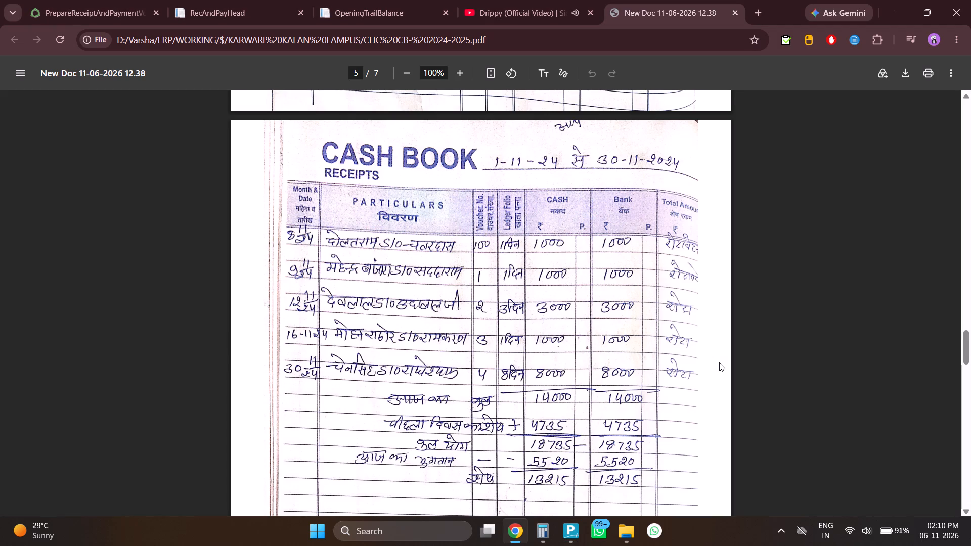
{"action": "scroll", "coordinate": [676, 414], "scroll_direction": "up", "scroll_amount": 12}
{"action": "scroll", "coordinate": [676, 414], "scroll_direction": "down", "scroll_amount": 12}
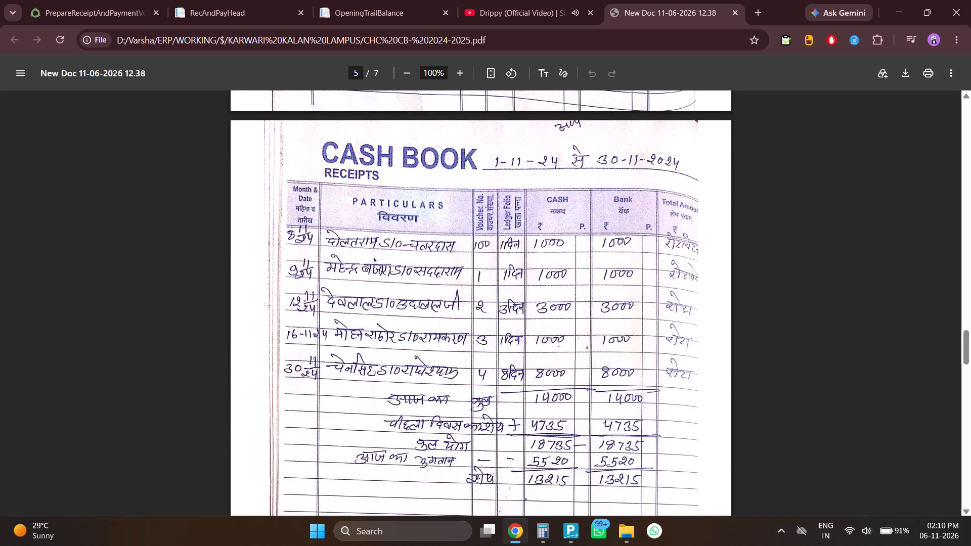
{"action": "scroll", "coordinate": [545, 416], "scroll_direction": "up", "scroll_amount": 15}
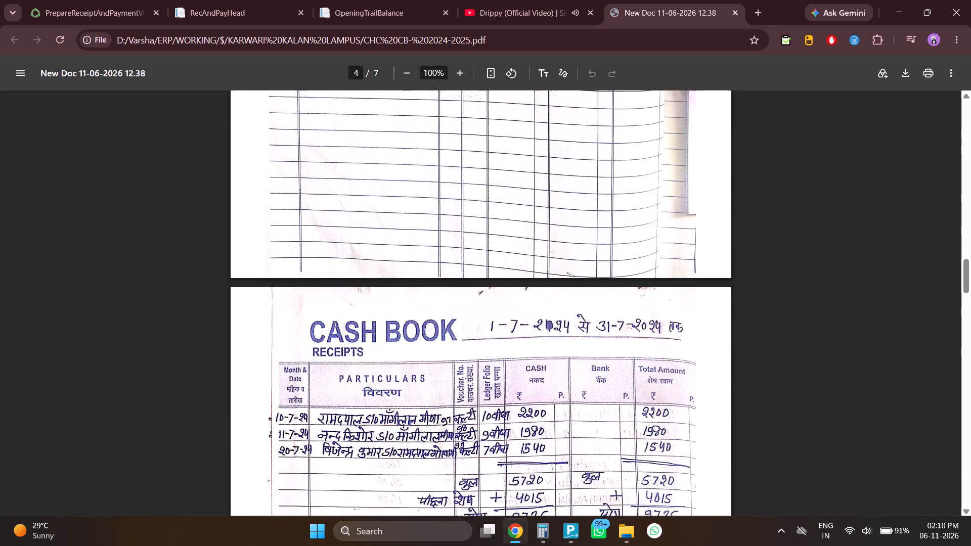
{"action": "scroll", "coordinate": [545, 416], "scroll_direction": "up", "scroll_amount": 9}
{"action": "scroll", "coordinate": [545, 416], "scroll_direction": "up", "scroll_amount": 15}
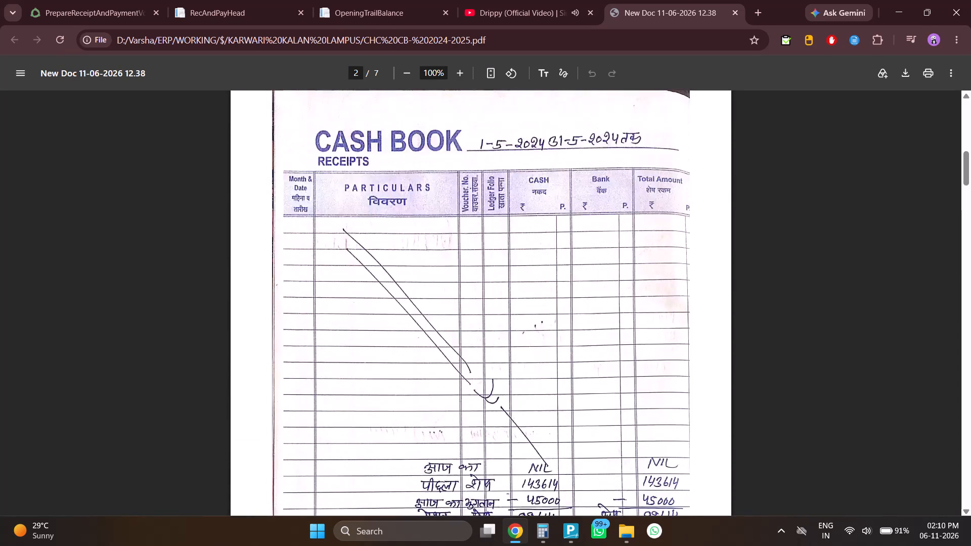
{"action": "scroll", "coordinate": [545, 416], "scroll_direction": "up", "scroll_amount": 19}
{"action": "scroll", "coordinate": [556, 405], "scroll_direction": "down", "scroll_amount": 14}
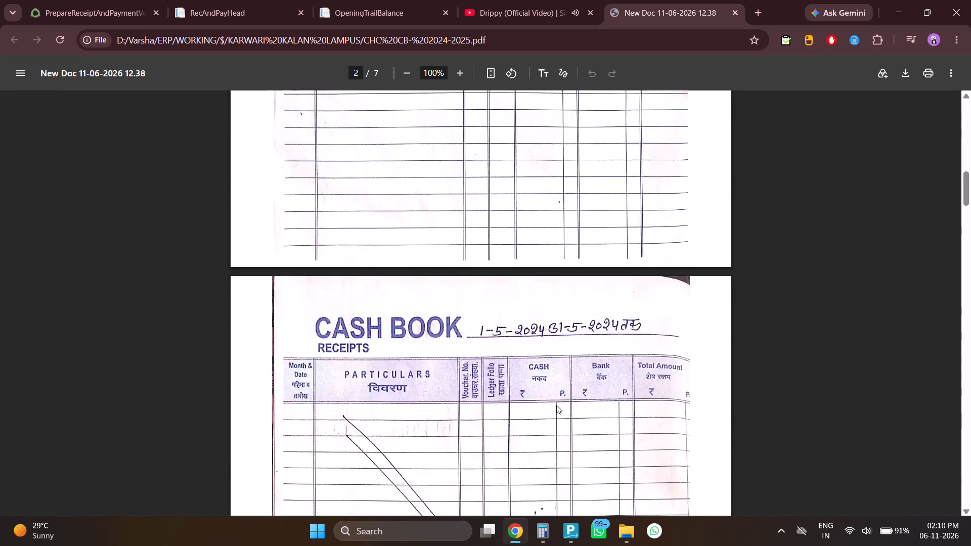
{"action": "scroll", "coordinate": [556, 405], "scroll_direction": "down", "scroll_amount": 11}
{"action": "scroll", "coordinate": [556, 405], "scroll_direction": "up", "scroll_amount": 3}
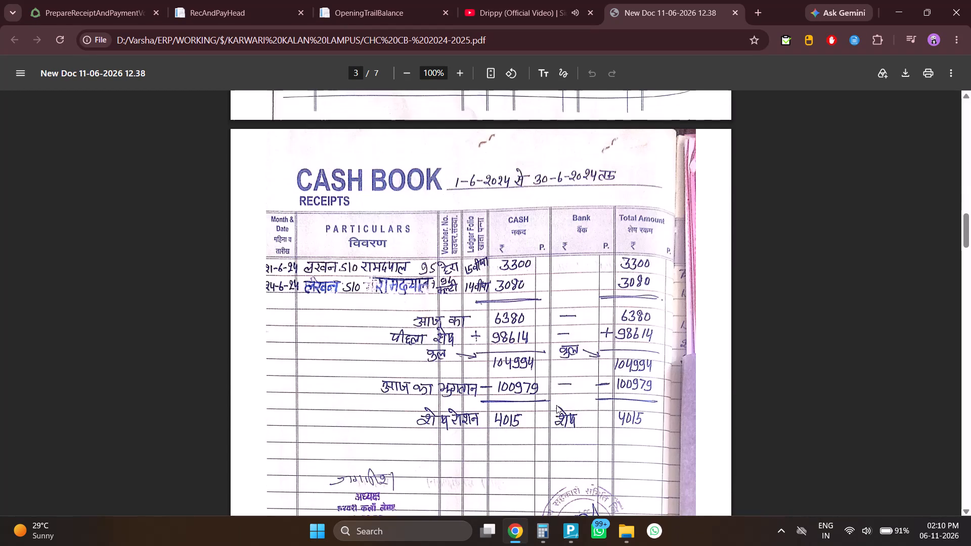
{"action": "scroll", "coordinate": [556, 405], "scroll_direction": "down", "scroll_amount": 10}
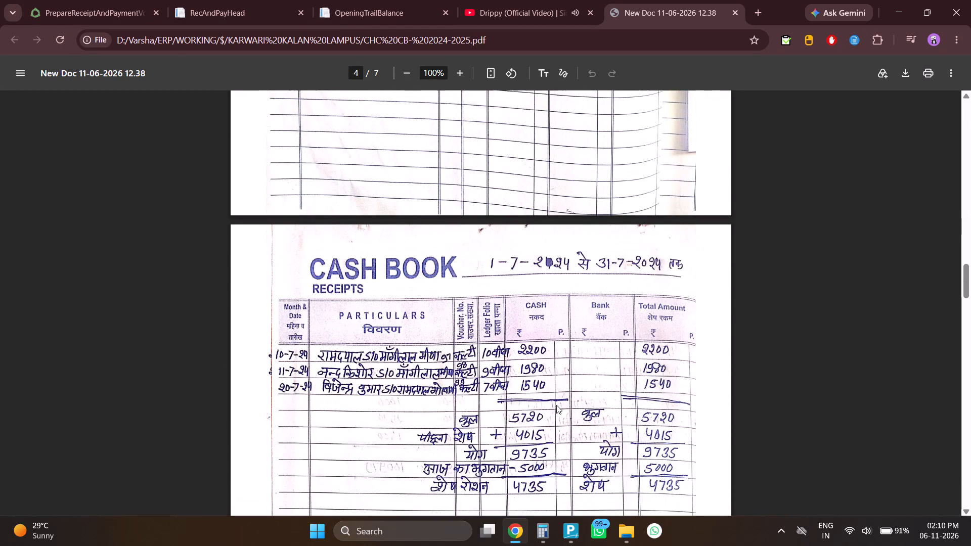
{"action": "scroll", "coordinate": [556, 405], "scroll_direction": "down", "scroll_amount": 4}
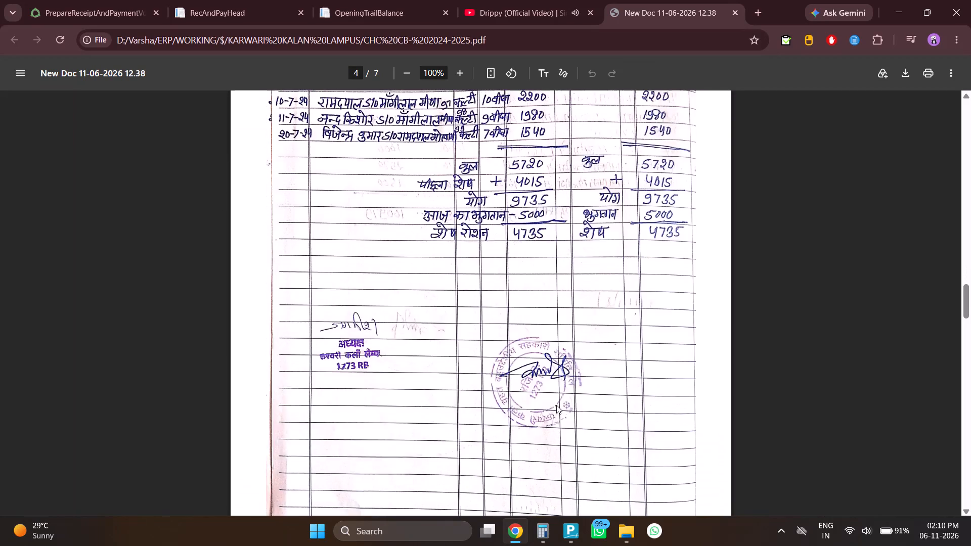
{"action": "scroll", "coordinate": [556, 405], "scroll_direction": "down", "scroll_amount": 8}
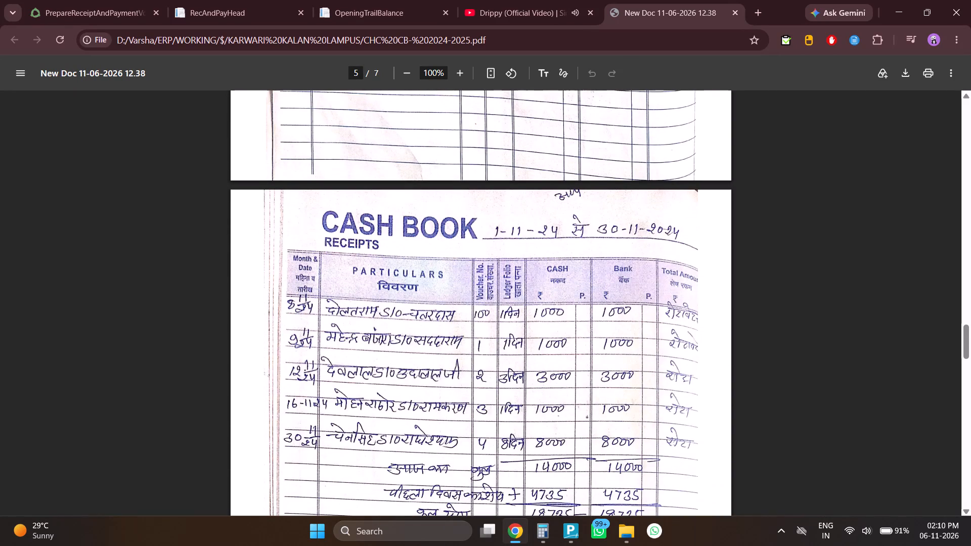
{"action": "scroll", "coordinate": [568, 314], "scroll_direction": "down", "scroll_amount": 1}
{"action": "key", "text": "alt+Tab"}
{"action": "key", "text": "alt+Tab"}
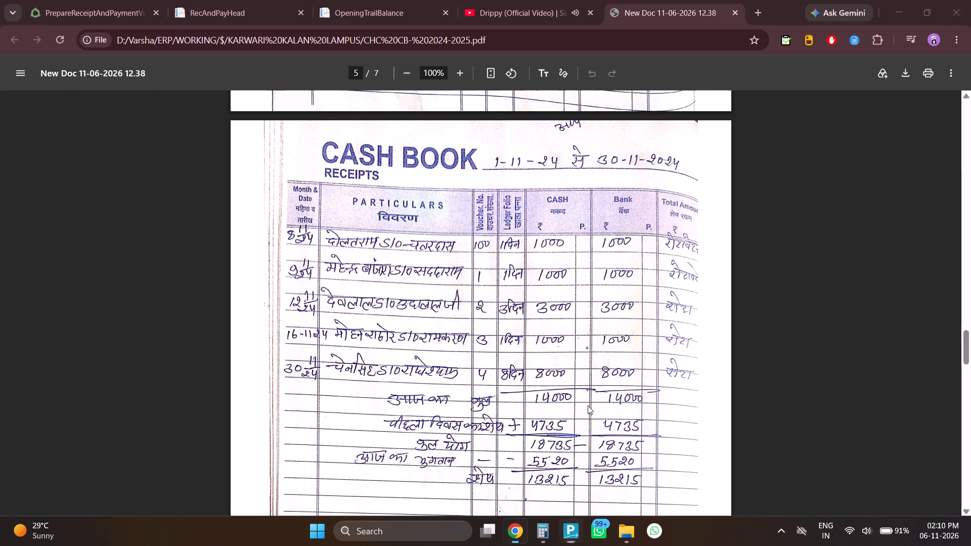
{"action": "key", "text": "alt+Tab"}
{"action": "key", "text": "Return"}
{"action": "key", "text": "alt+Tab"}
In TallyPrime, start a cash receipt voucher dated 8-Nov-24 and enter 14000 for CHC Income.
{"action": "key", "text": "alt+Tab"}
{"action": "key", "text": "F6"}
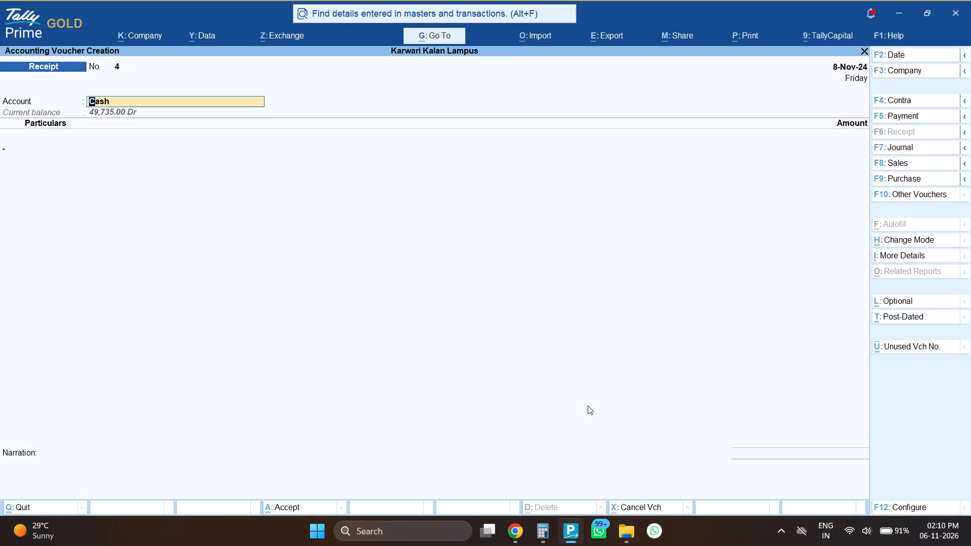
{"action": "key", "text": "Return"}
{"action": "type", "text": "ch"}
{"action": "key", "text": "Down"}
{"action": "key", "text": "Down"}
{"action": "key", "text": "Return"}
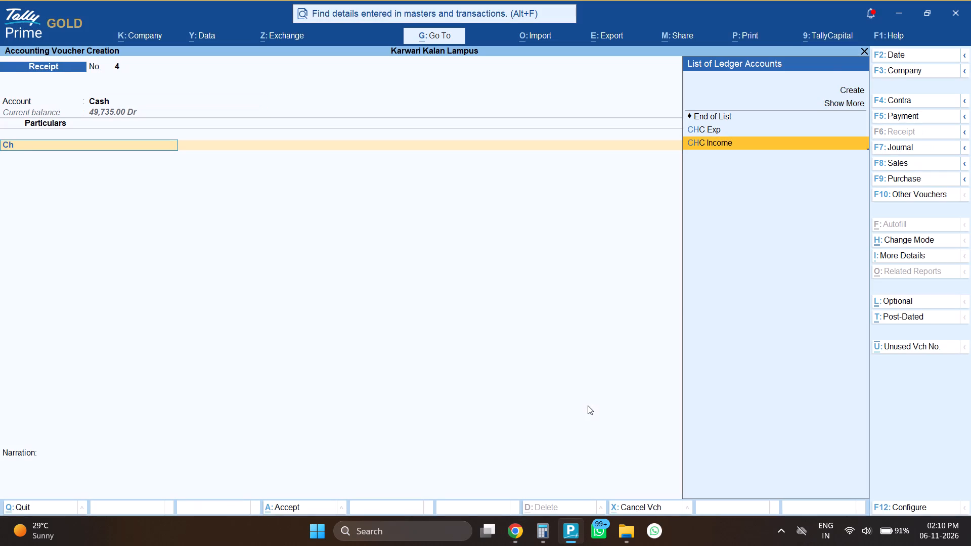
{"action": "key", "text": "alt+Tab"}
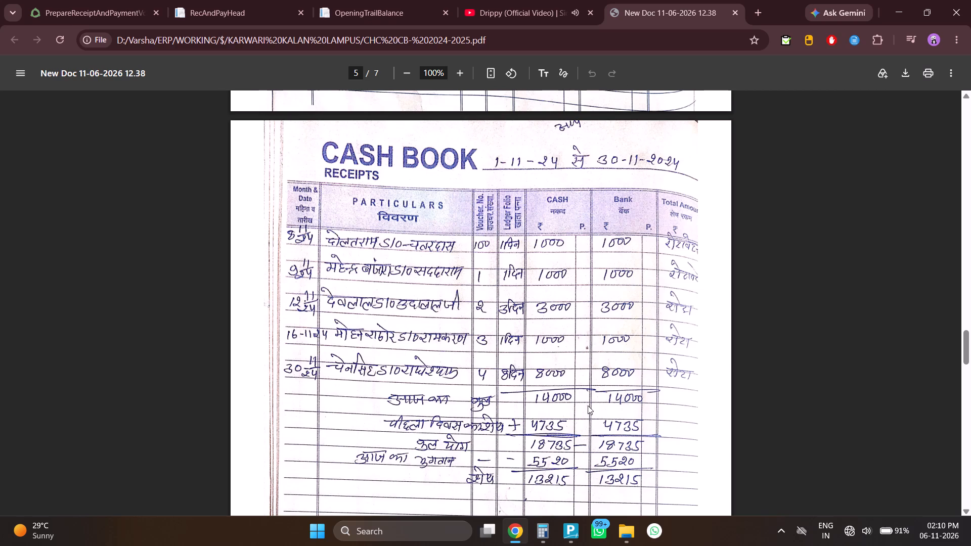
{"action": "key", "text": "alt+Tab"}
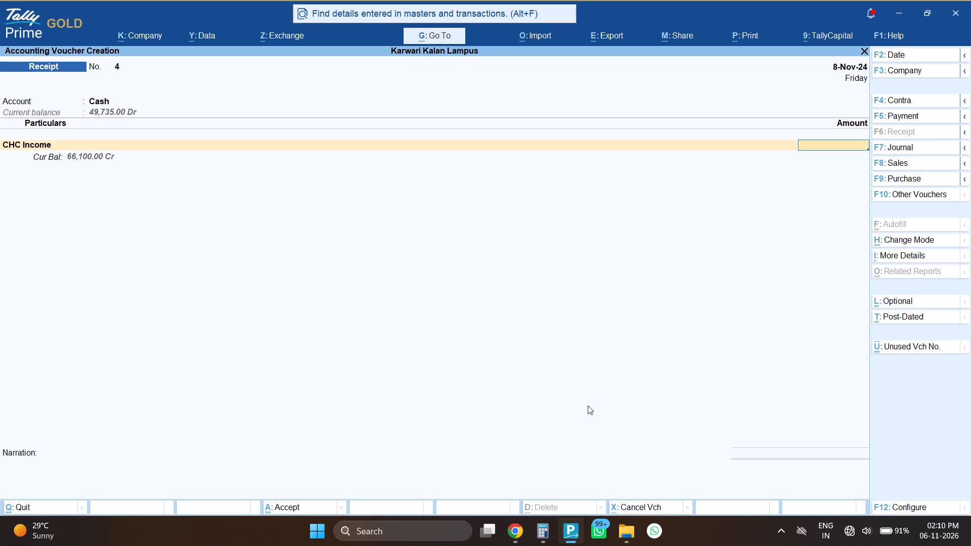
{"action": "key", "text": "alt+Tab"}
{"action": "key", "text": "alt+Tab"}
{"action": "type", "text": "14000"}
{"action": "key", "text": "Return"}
Check the receipt voucher against the November 2024 cash book page and the preceding July page.
{"action": "key", "text": "alt+Tab"}
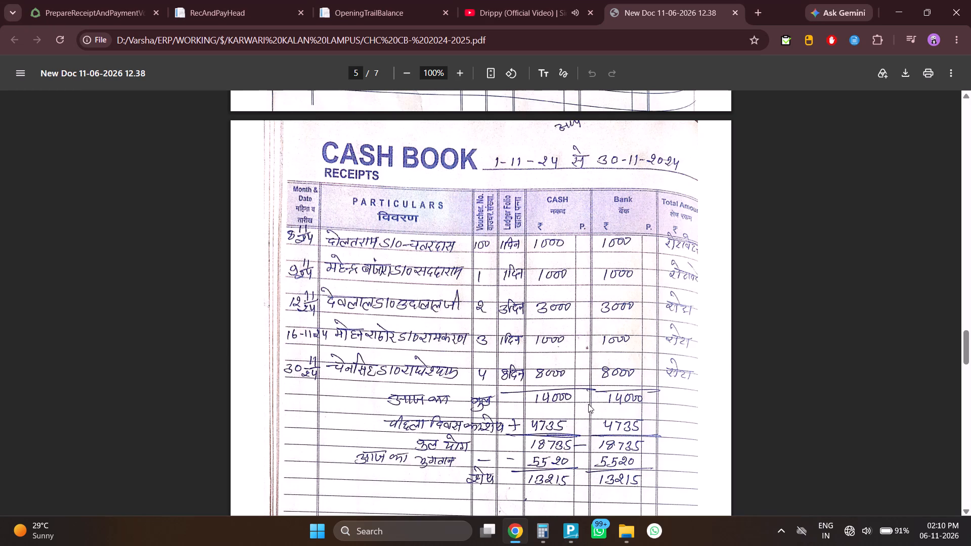
{"action": "scroll", "coordinate": [571, 409], "scroll_direction": "down", "scroll_amount": 1}
{"action": "key", "text": "alt+Tab"}
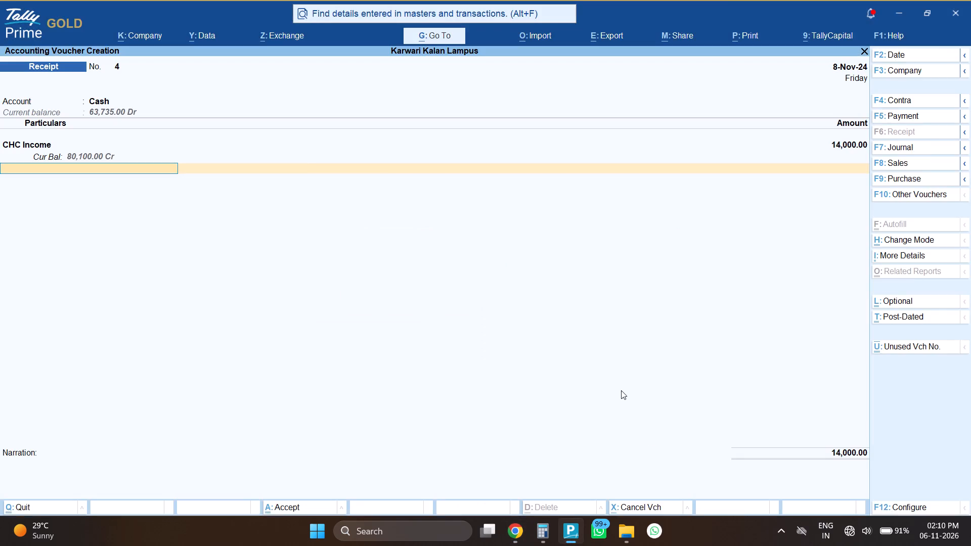
{"action": "key", "text": "alt+Tab"}
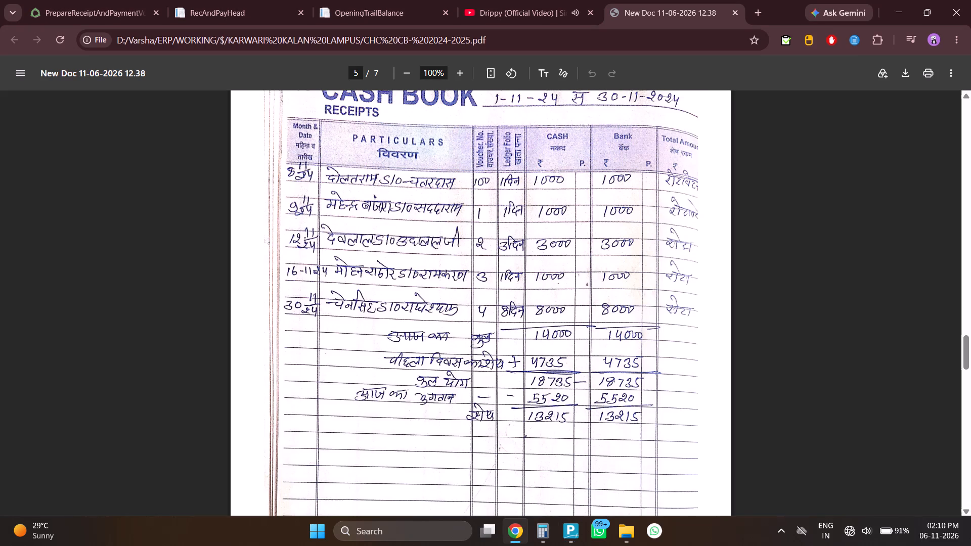
{"action": "scroll", "coordinate": [619, 386], "scroll_direction": "up", "scroll_amount": 8}
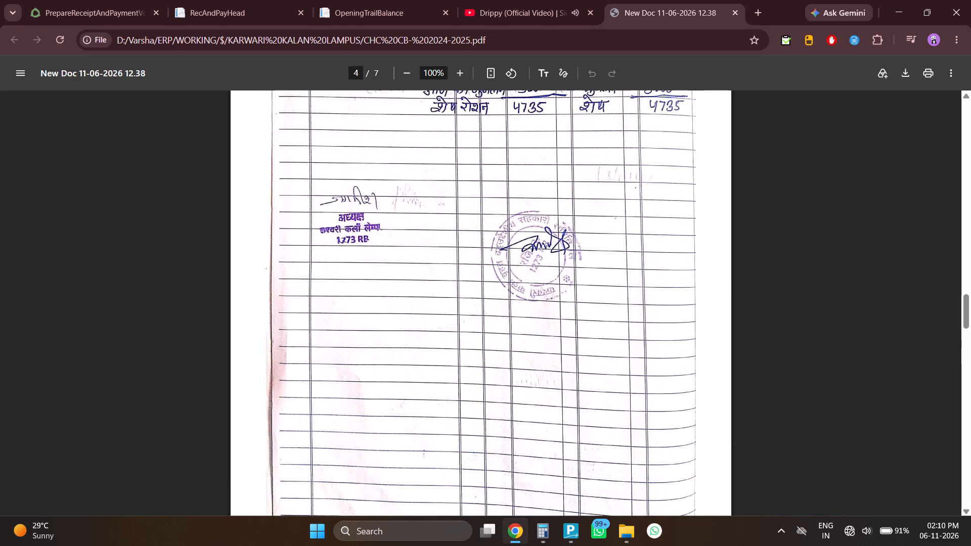
{"action": "scroll", "coordinate": [619, 386], "scroll_direction": "down", "scroll_amount": 8}
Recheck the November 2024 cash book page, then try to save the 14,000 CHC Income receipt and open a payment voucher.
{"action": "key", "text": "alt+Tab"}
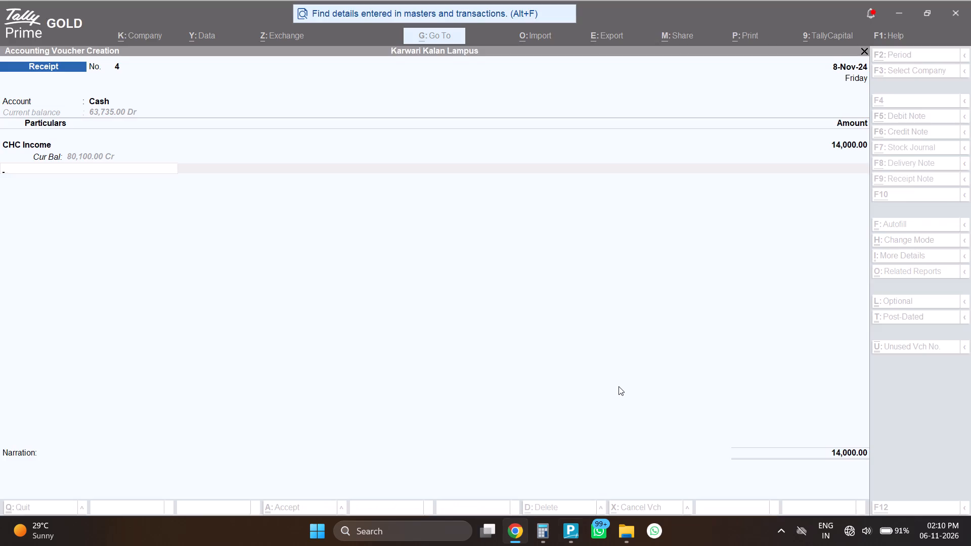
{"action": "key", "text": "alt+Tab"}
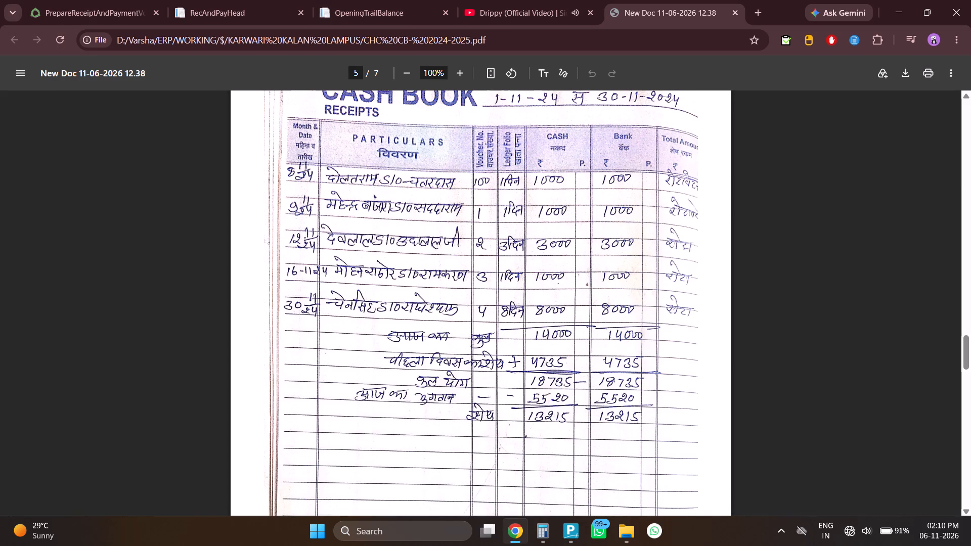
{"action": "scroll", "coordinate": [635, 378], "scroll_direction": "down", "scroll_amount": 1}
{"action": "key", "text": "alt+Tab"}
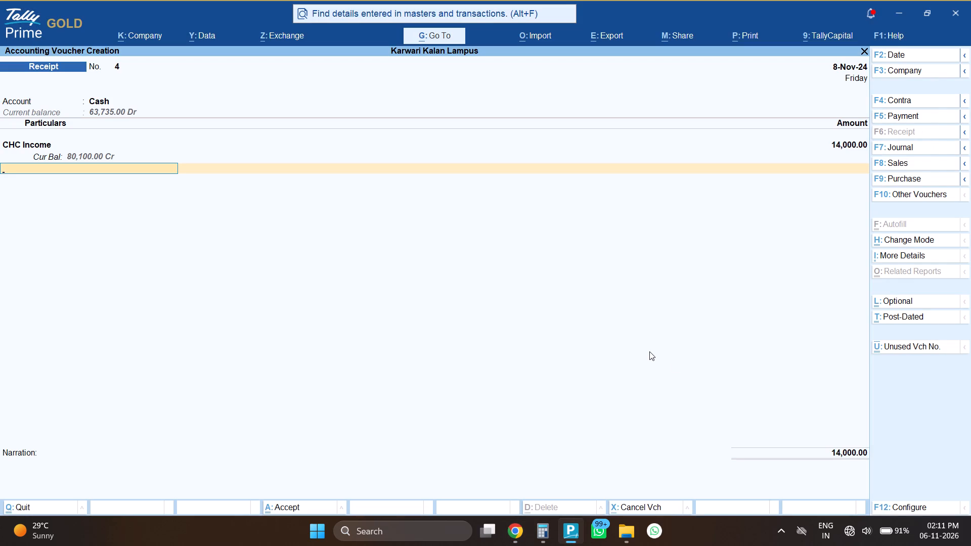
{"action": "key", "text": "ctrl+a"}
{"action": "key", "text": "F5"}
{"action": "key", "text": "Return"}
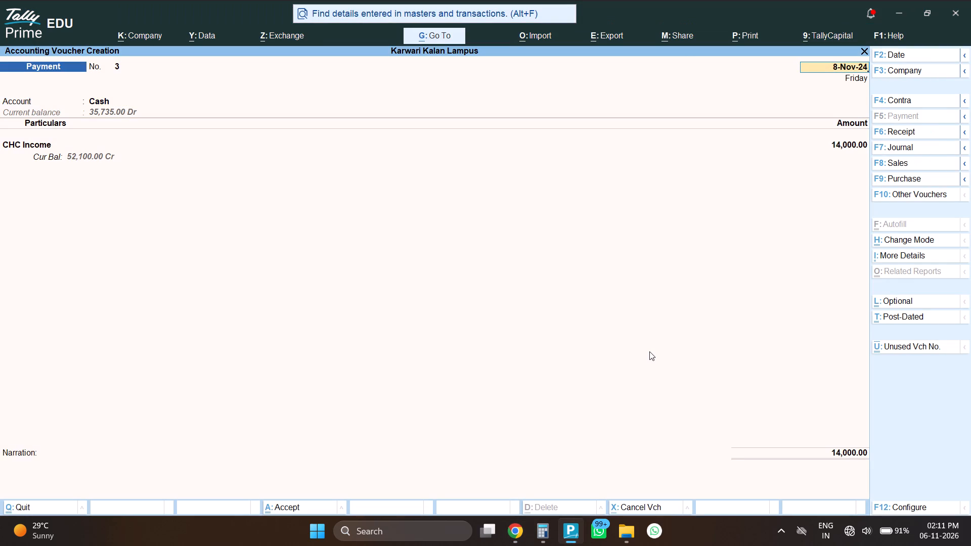
Check the computer's Wi-Fi connection and look through the available wireless networks.
{"action": "left_click", "coordinate": [853, 530]}
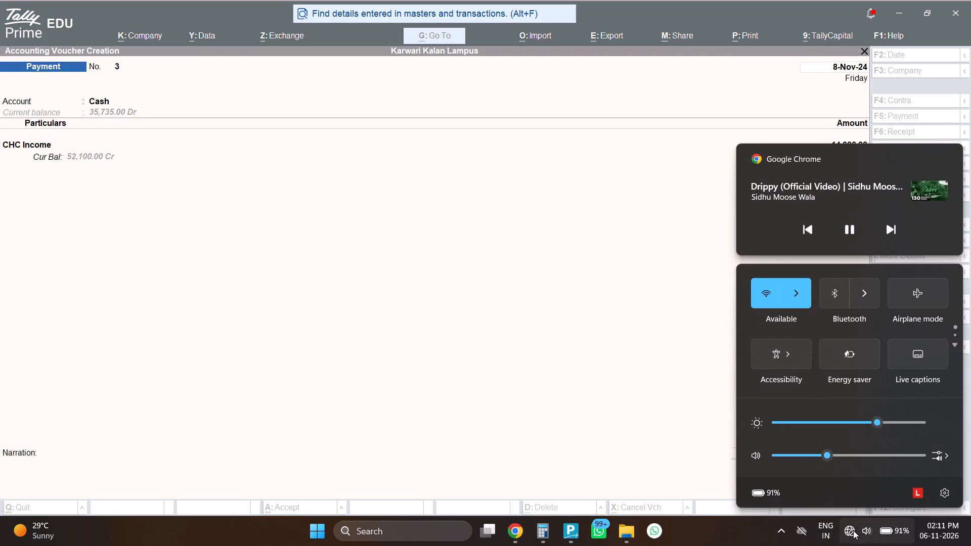
{"action": "left_click", "coordinate": [801, 306]}
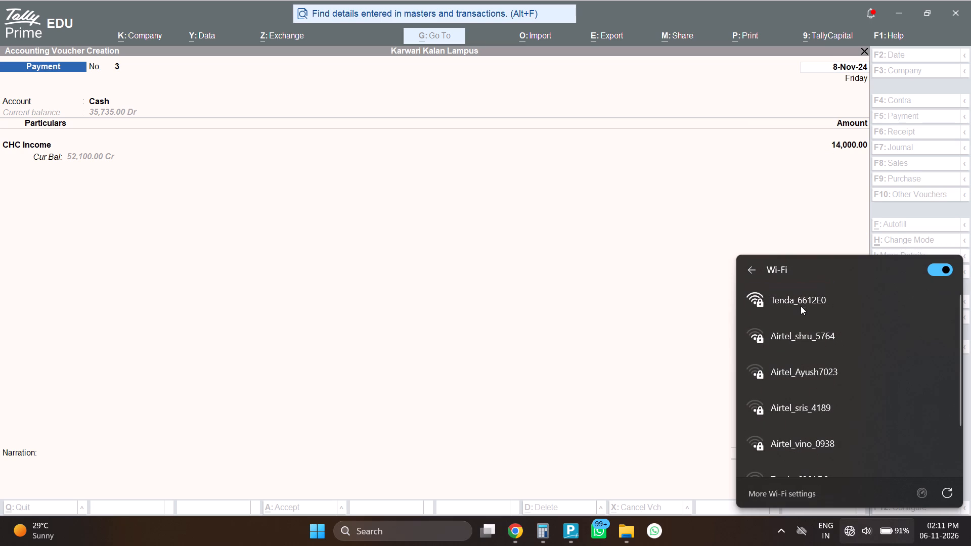
{"action": "scroll", "coordinate": [798, 389], "scroll_direction": "up", "scroll_amount": 4}
{"action": "scroll", "coordinate": [799, 401], "scroll_direction": "down", "scroll_amount": 12}
{"action": "scroll", "coordinate": [799, 401], "scroll_direction": "up", "scroll_amount": 10}
{"action": "left_click", "coordinate": [504, 299]}
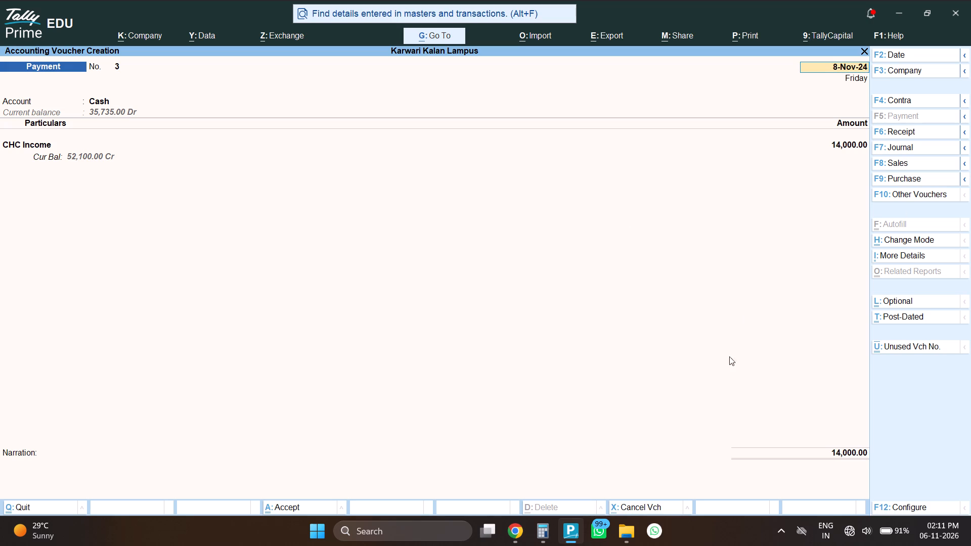
{"action": "left_click", "coordinate": [846, 530]}
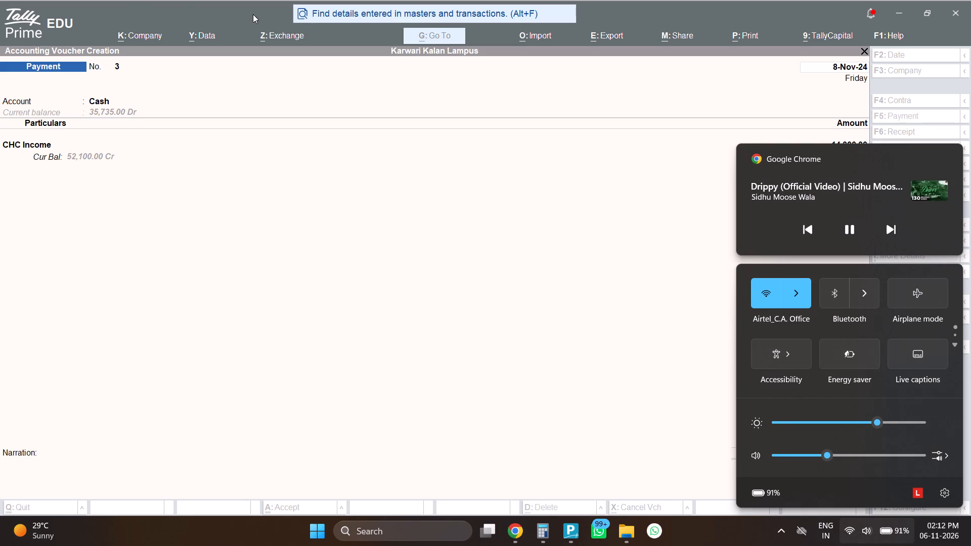
{"action": "left_click", "coordinate": [126, 0]}
Look back at the previously saved payment and receipt vouchers, and back out of voucher entry without saving the open voucher.
{"action": "key", "text": "Page_Up"}
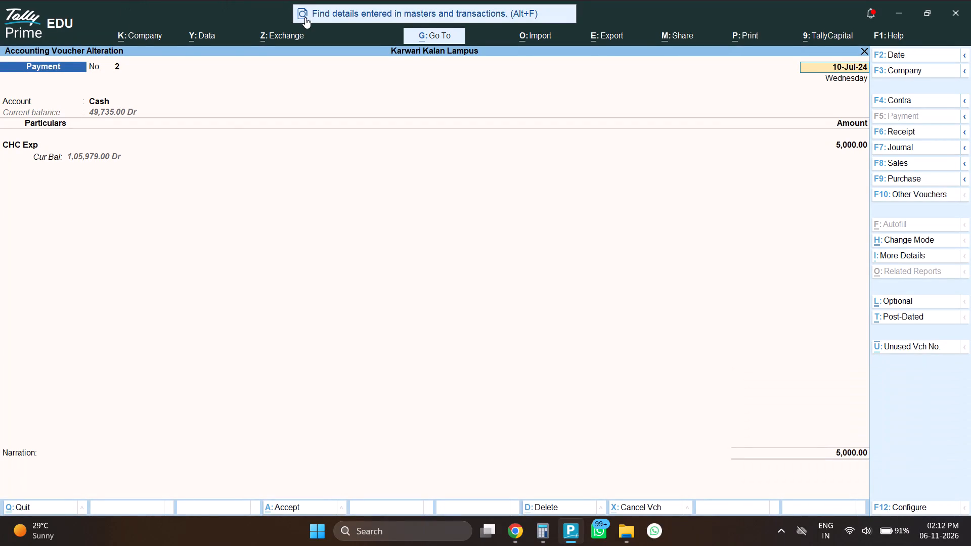
{"action": "key", "text": "Page_Up"}
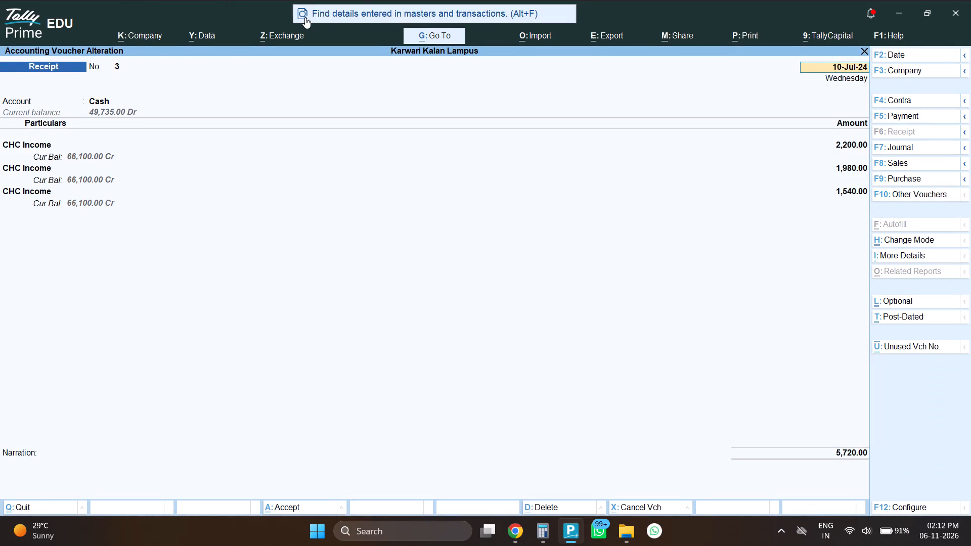
{"action": "key", "text": "Escape"}
{"action": "key", "text": "Escape"}
{"action": "key", "text": "Escape"}
{"action": "key", "text": "Escape"}
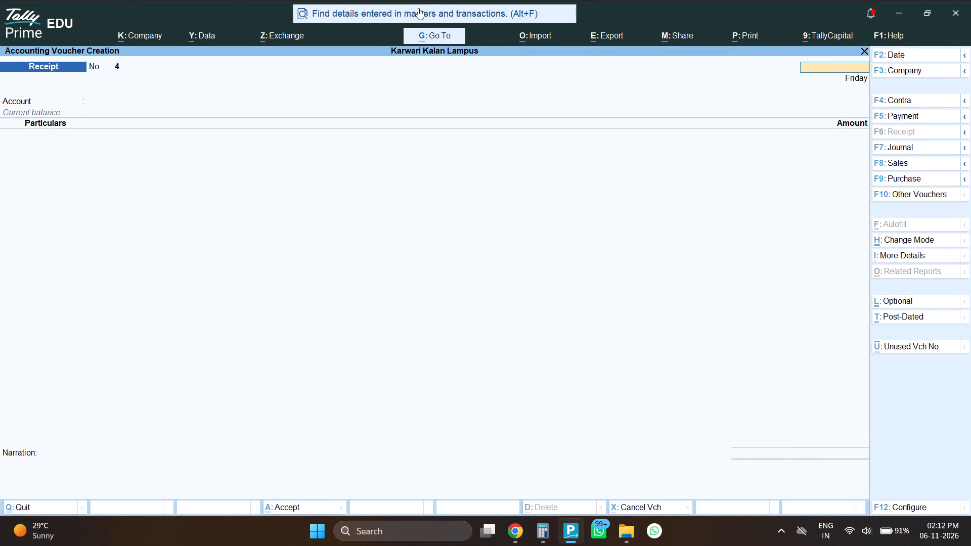
{"action": "key", "text": "Escape"}
{"action": "key", "text": "Escape"}
{"action": "key", "text": "Escape"}
{"action": "key", "text": "Escape"}
{"action": "key", "text": "Escape"}
{"action": "key", "text": "Escape"}
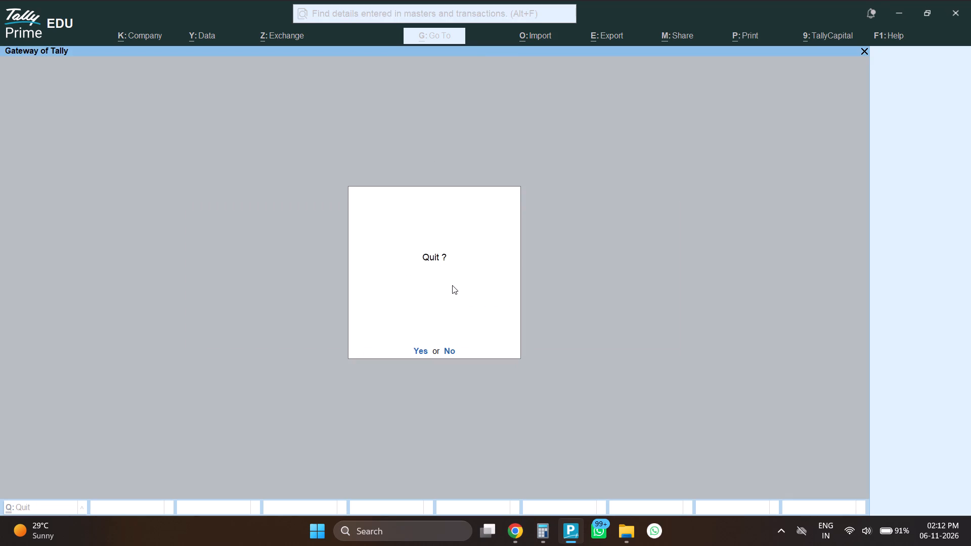
{"action": "key", "text": "Escape"}
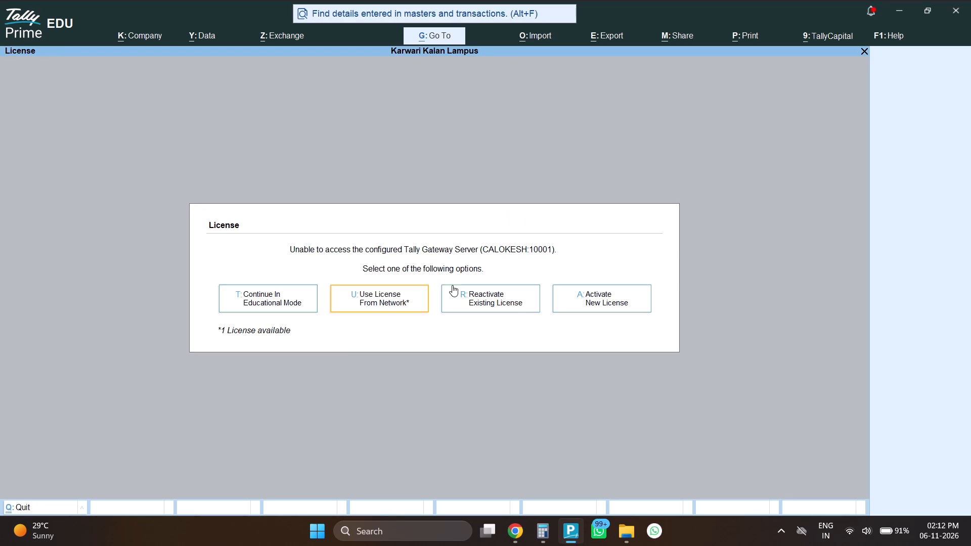
Use a licence from the network: refresh the list of licences and select the active Gold one on the configured gateway server.
{"action": "key", "text": "Return"}
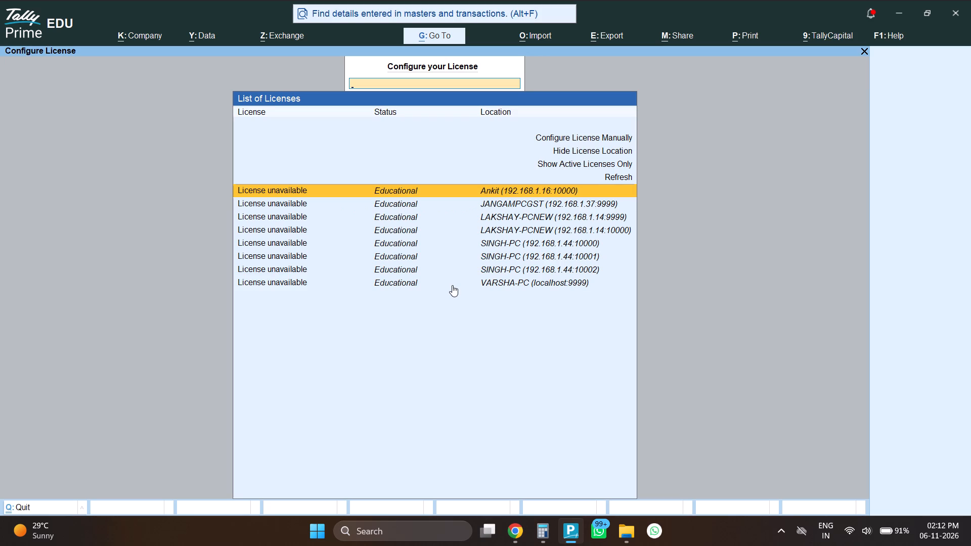
{"action": "key", "text": "Up"}
{"action": "key", "text": "Return"}
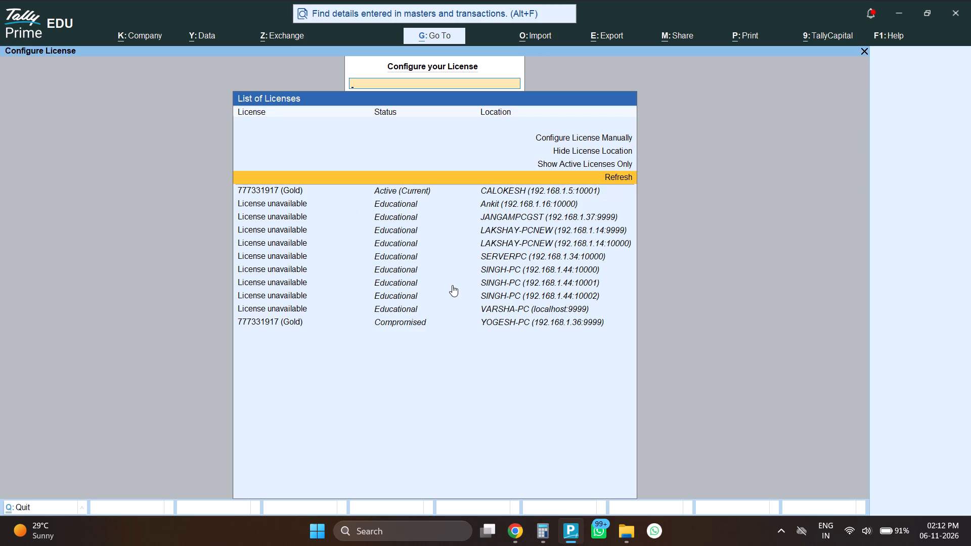
{"action": "key", "text": "Down"}
{"action": "key", "text": "Return"}
{"action": "key", "text": "Return"}
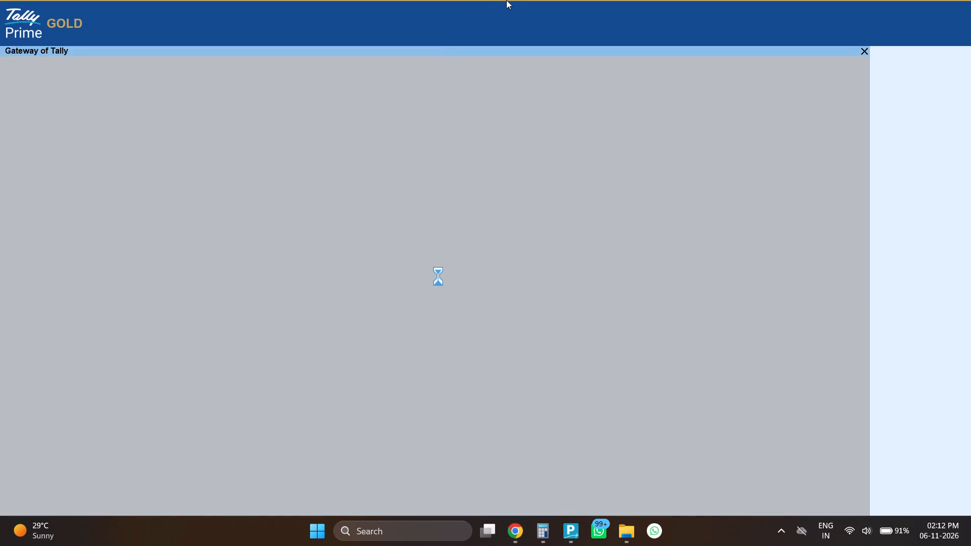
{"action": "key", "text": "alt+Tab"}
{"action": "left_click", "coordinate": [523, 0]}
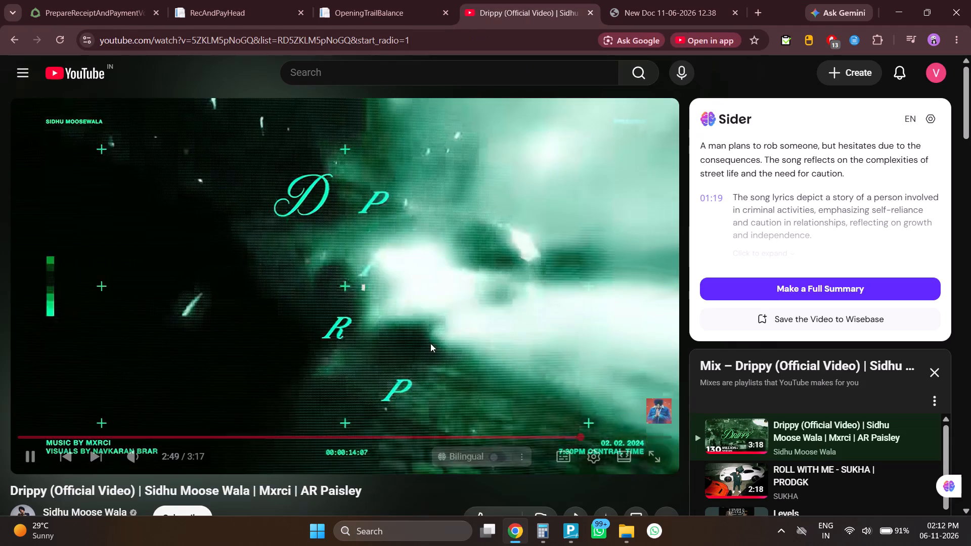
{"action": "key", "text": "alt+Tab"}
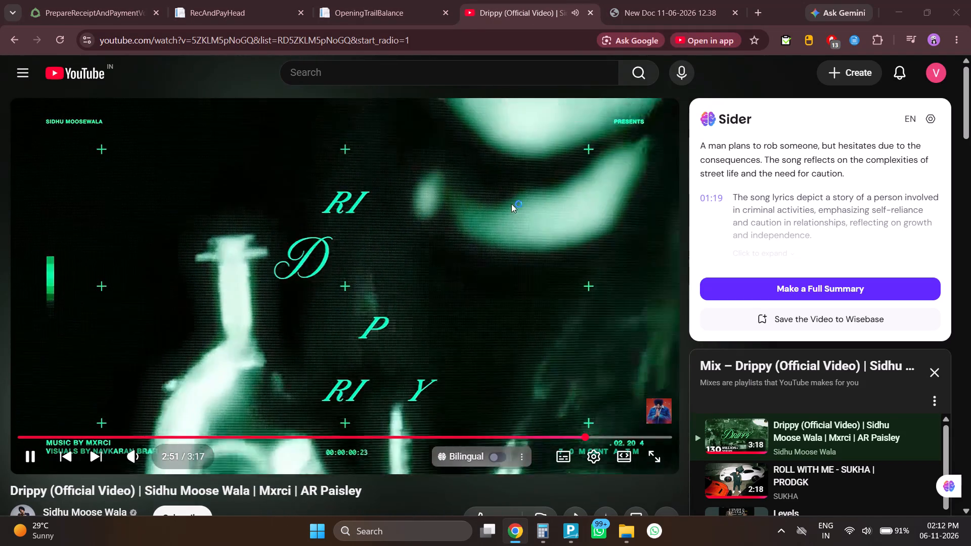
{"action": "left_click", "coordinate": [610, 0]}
In TallyPrime's company selection, browse the drives to the folder D:\Varsha\ERP.
{"action": "key", "text": "alt+Tab"}
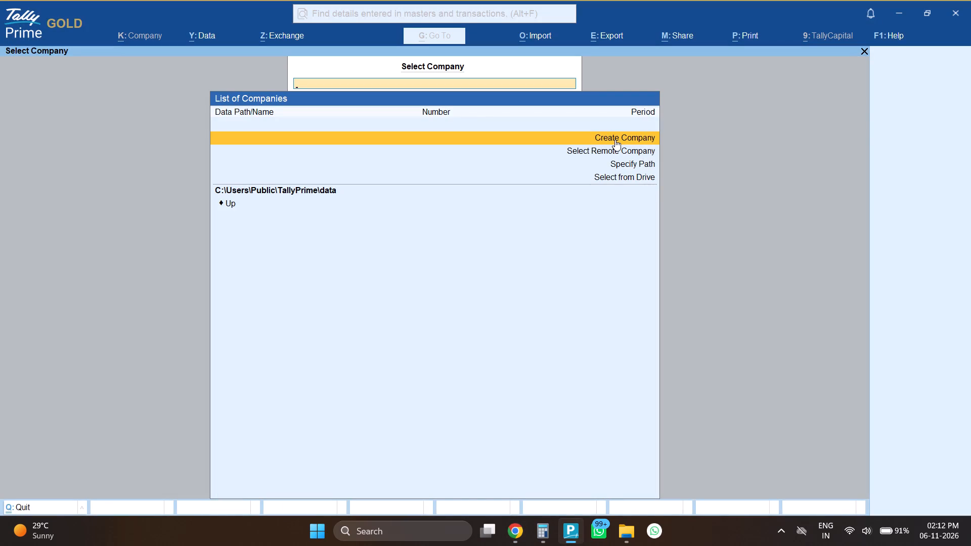
{"action": "key", "text": "Down"}
{"action": "key", "text": "Down"}
{"action": "key", "text": "Down"}
{"action": "key", "text": "Return"}
{"action": "key", "text": "Down"}
{"action": "key", "text": "Return"}
{"action": "key", "text": "Down"}
{"action": "key", "text": "Return"}
{"action": "key", "text": "Down"}
{"action": "key", "text": "Down"}
{"action": "key", "text": "Down"}
{"action": "key", "text": "Down"}
{"action": "key", "text": "Down"}
{"action": "key", "text": "Down"}
{"action": "key", "text": "Down"}
{"action": "key", "text": "Down"}
{"action": "key", "text": "Down"}
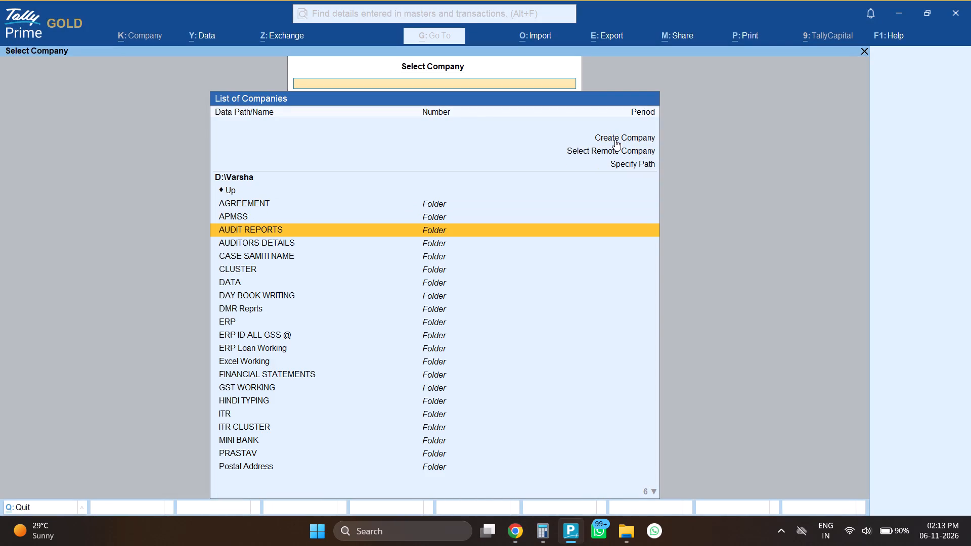
{"action": "key", "text": "Return"}
Go into the WORKING\$ folder and load the company Karwari Kalan Lampus from its folder.
{"action": "key", "text": "Down"}
{"action": "key", "text": "Up"}
{"action": "key", "text": "Down"}
{"action": "key", "text": "Down"}
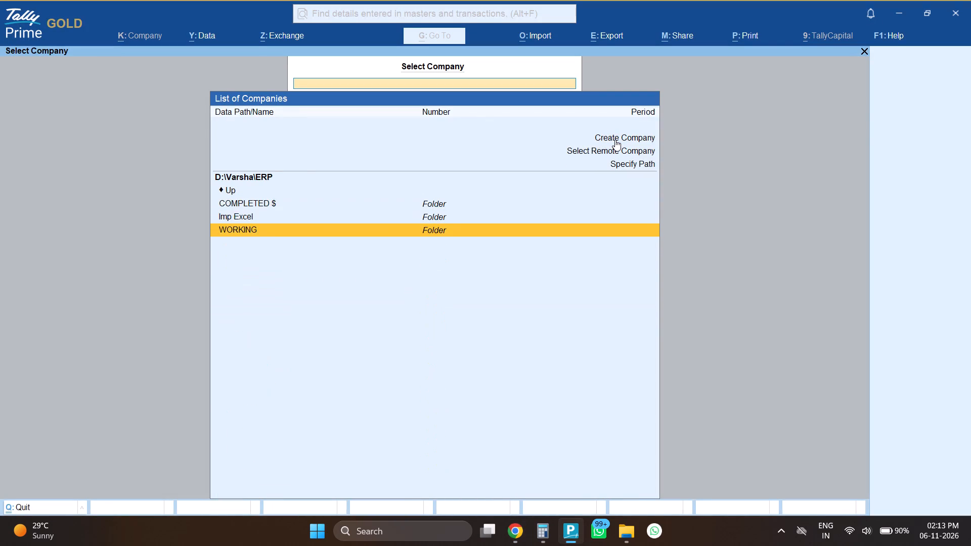
{"action": "key", "text": "Return"}
{"action": "key", "text": "Down"}
{"action": "key", "text": "Up"}
{"action": "key", "text": "Return"}
{"action": "key", "text": "Down"}
{"action": "key", "text": "Down"}
{"action": "key", "text": "Down"}
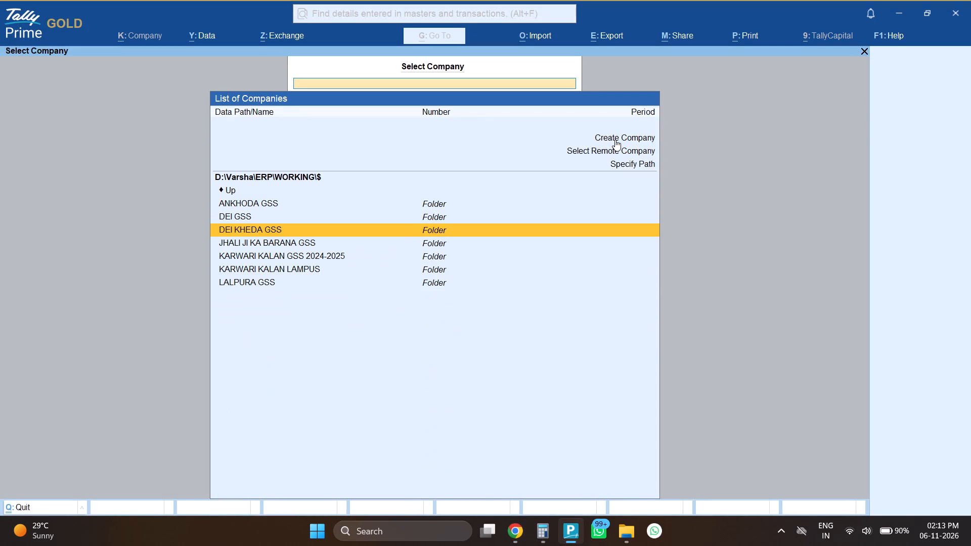
{"action": "key", "text": "Down"}
{"action": "key", "text": "Return"}
{"action": "key", "text": "Return"}
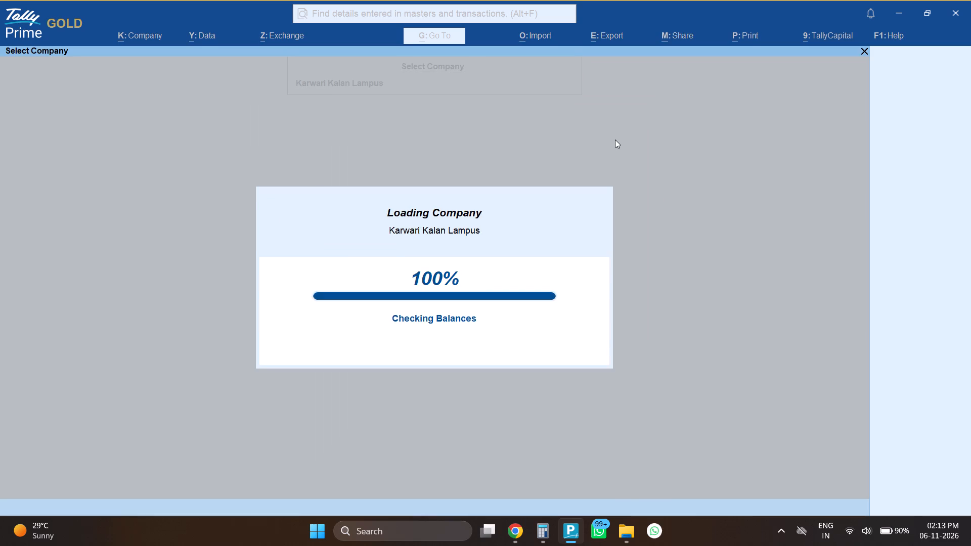
Open the trial balance in detailed format and set both Show Opening Balance and Show Transactions to Yes.
{"action": "type", "text": "dt"}
{"action": "key", "text": "alt+F1"}
{"action": "key", "text": "F12"}
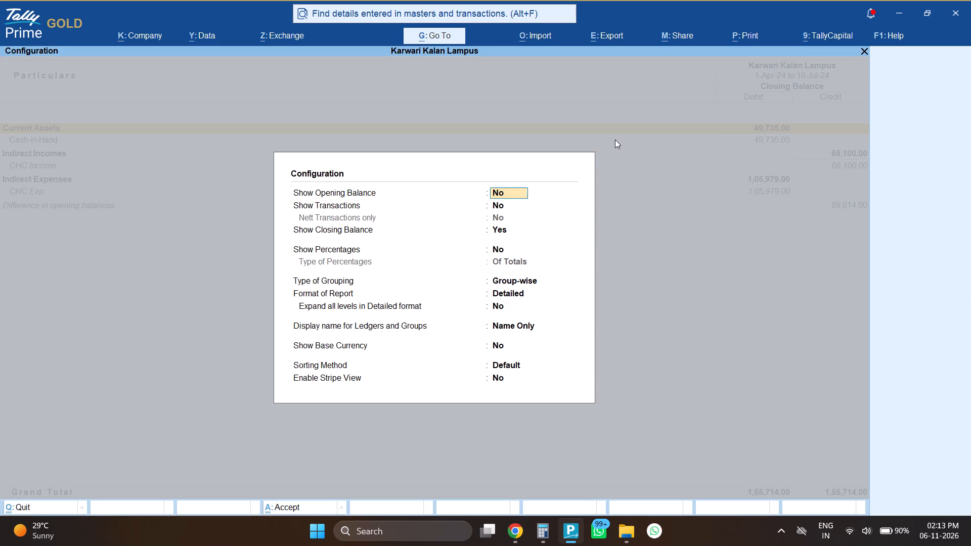
{"action": "key", "text": "y"}
{"action": "key", "text": "Return"}
{"action": "key", "text": "y"}
{"action": "key", "text": "Return"}
{"action": "key", "text": "ctrl+a"}
Select the Cash-in-Hand group in the trial balance.
{"action": "key", "text": "Down"}
{"action": "key", "text": "Down"}
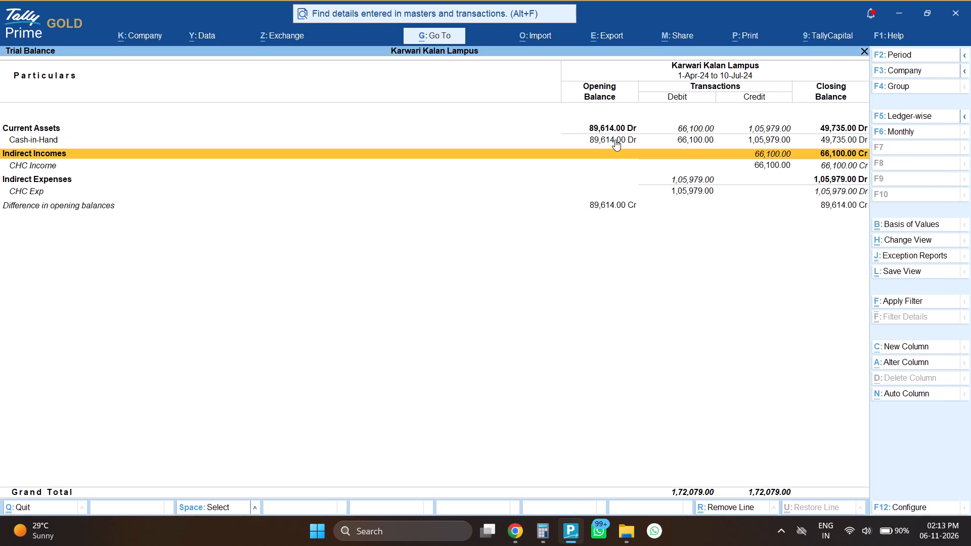
{"action": "key", "text": "Up"}
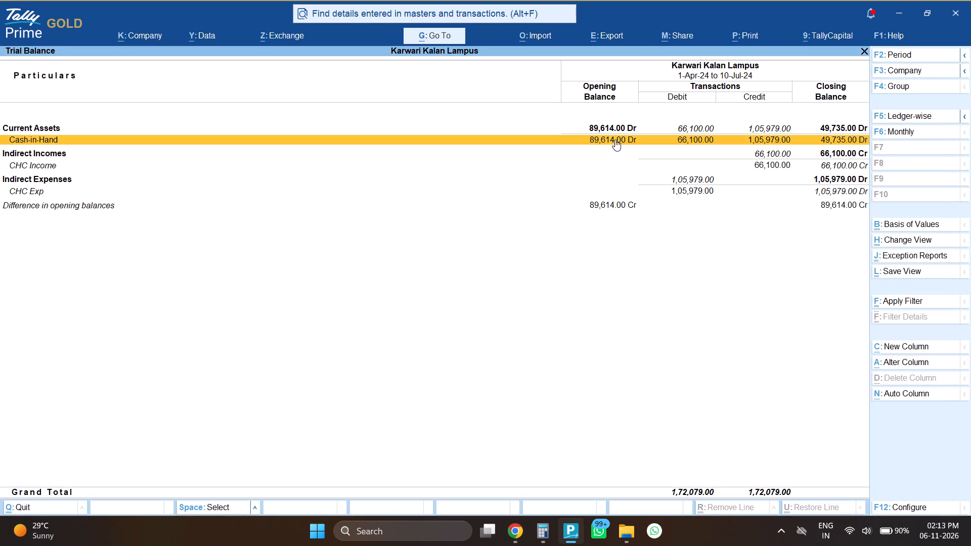
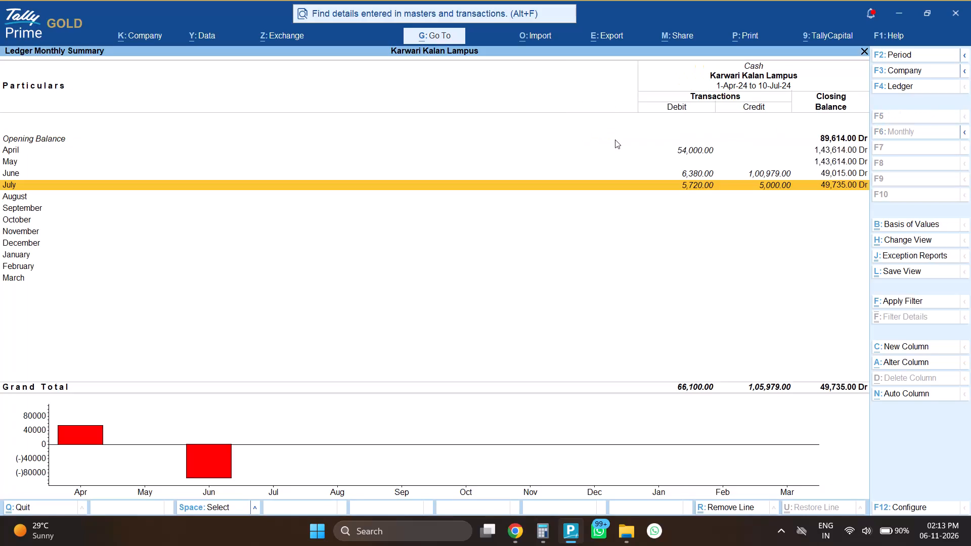
Open the Cash ledger's July vouchers and widen the period to 1-Apr-24 to 10-Jul-24.
{"action": "key", "text": "Return"}
{"action": "key", "text": "F2"}
{"action": "key", "text": "space"}
{"action": "key", "text": "Return"}
{"action": "key", "text": "space"}
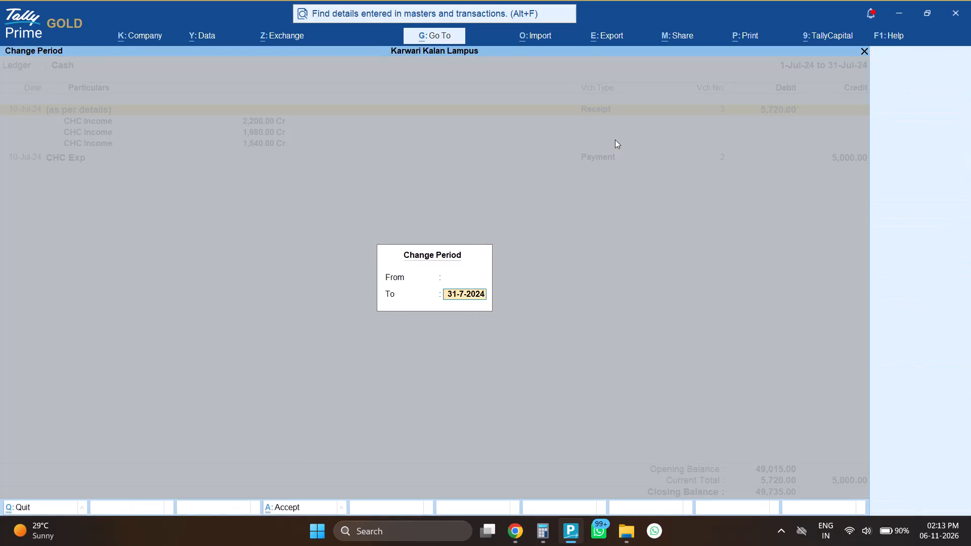
{"action": "key", "text": "Return"}
Compare the Cash ledger's voucher list with the July and November 2024 pages of the scanned cash book in Chrome.
{"action": "key", "text": "Down"}
{"action": "key", "text": "Down"}
{"action": "key", "text": "Down"}
{"action": "key", "text": "Down"}
{"action": "key", "text": "Down"}
{"action": "key", "text": "Down"}
{"action": "key", "text": "Down"}
{"action": "key", "text": "Down"}
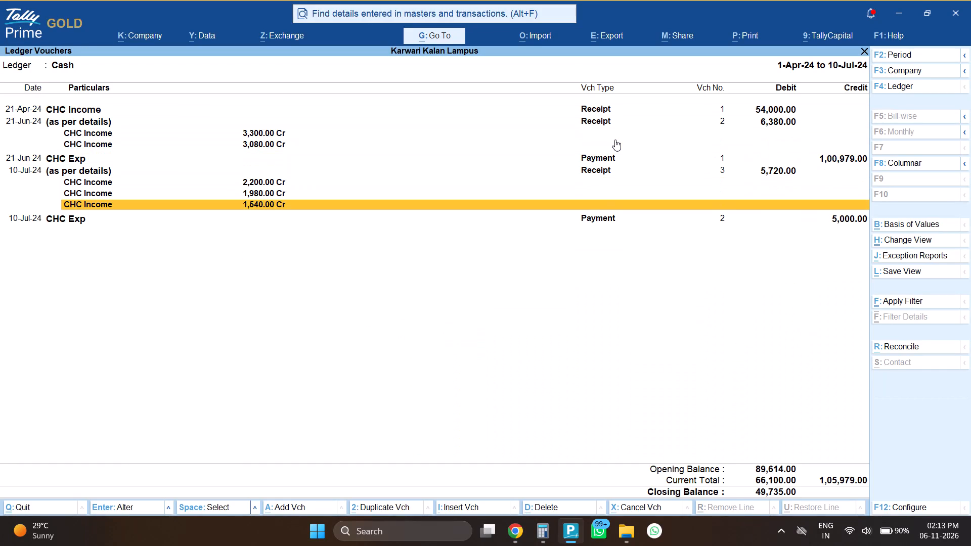
{"action": "key", "text": "Down"}
{"action": "key", "text": "alt+Tab"}
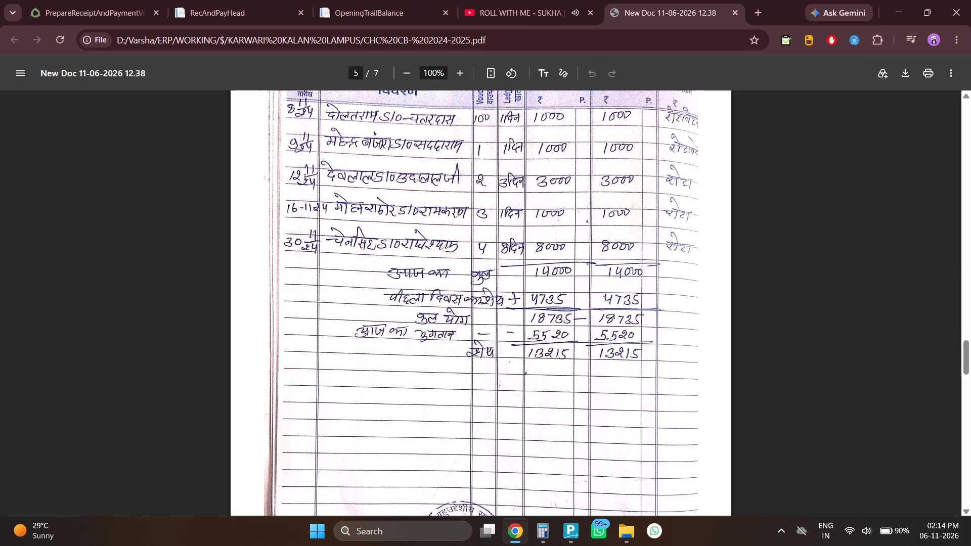
{"action": "scroll", "coordinate": [704, 239], "scroll_direction": "up", "scroll_amount": 2}
{"action": "key", "text": "alt+Tab"}
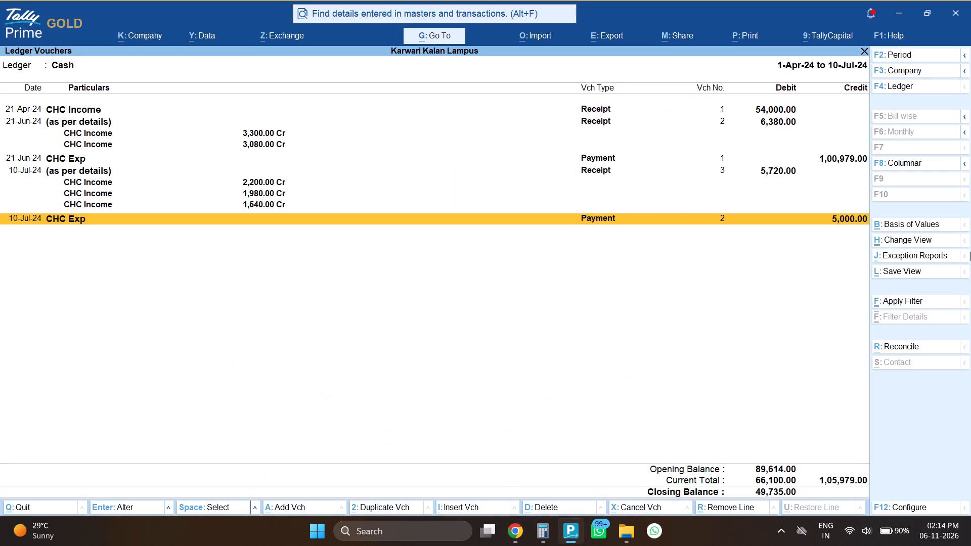
{"action": "key", "text": "F2"}
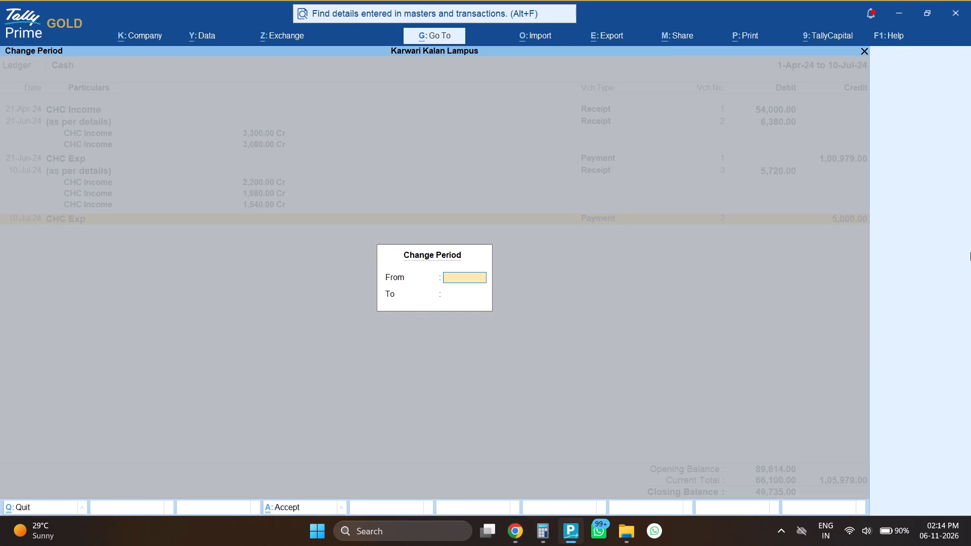
{"action": "key", "text": "Escape"}
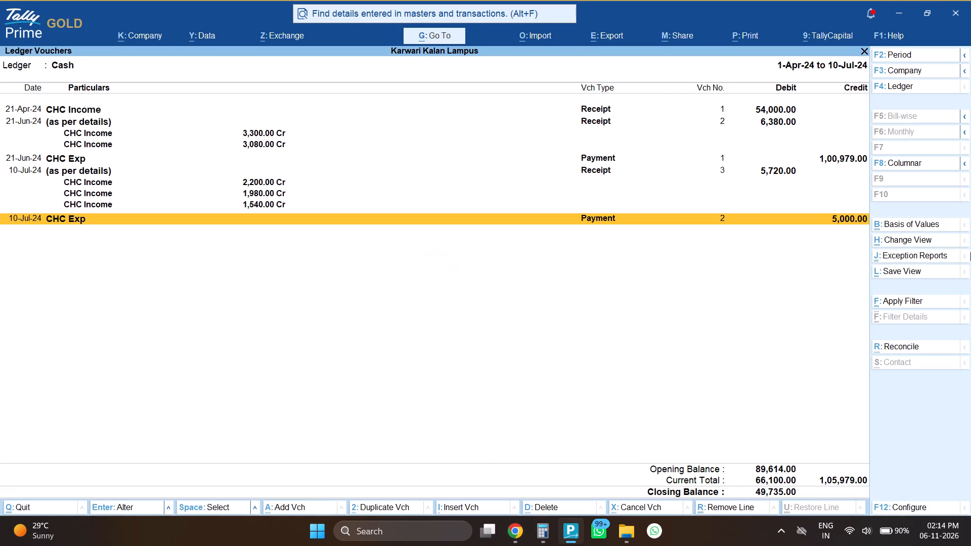
{"action": "key", "text": "alt+Tab"}
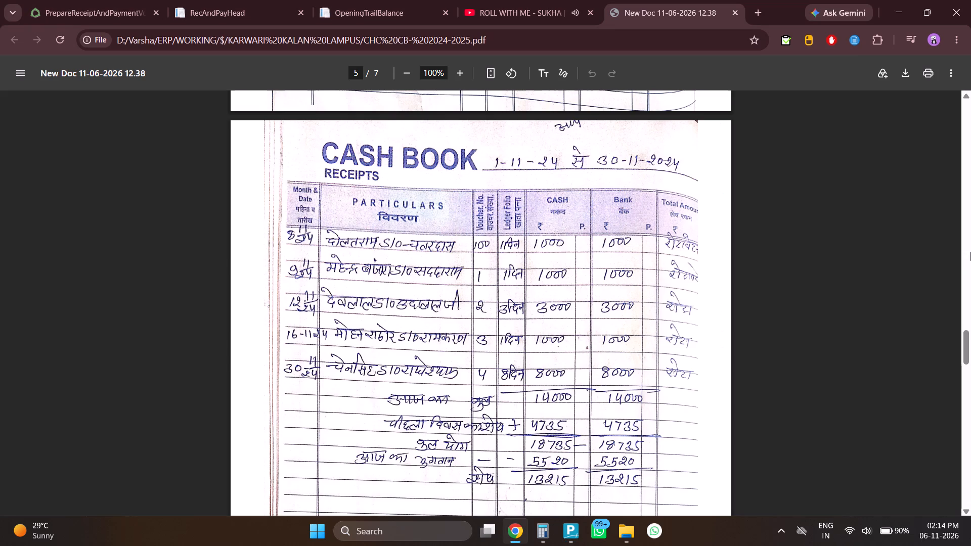
{"action": "scroll", "coordinate": [813, 414], "scroll_direction": "up", "scroll_amount": 10}
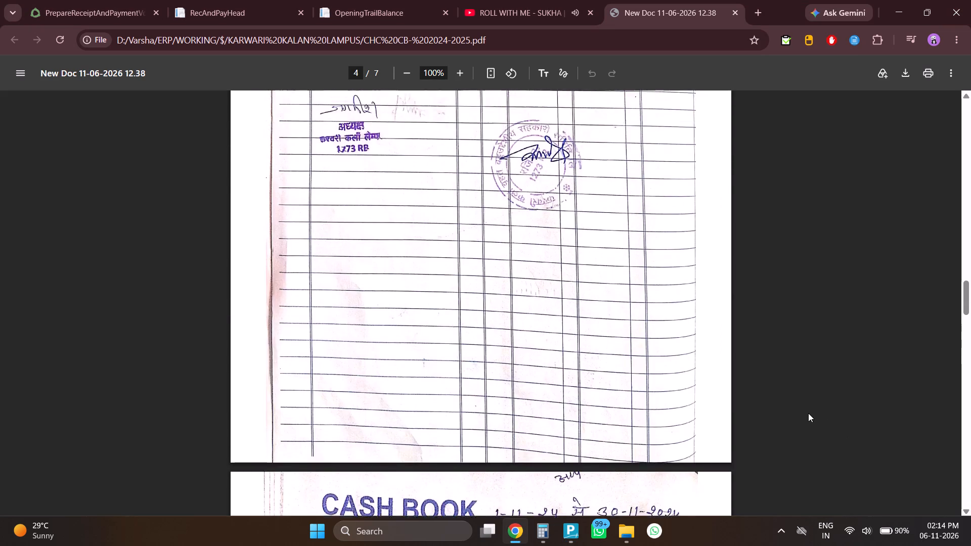
{"action": "scroll", "coordinate": [807, 414], "scroll_direction": "up", "scroll_amount": 1}
{"action": "key", "text": "alt+Tab"}
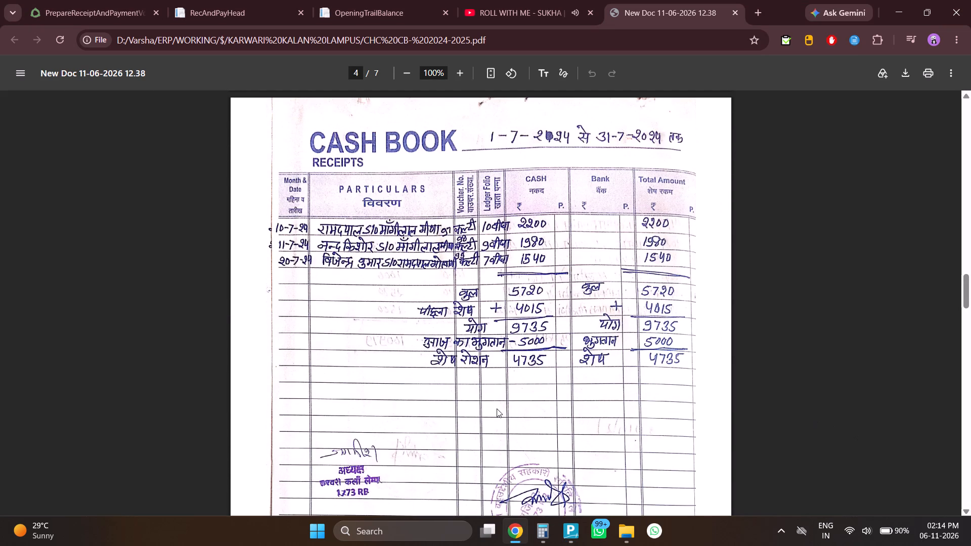
{"action": "key", "text": "alt+Tab"}
{"action": "scroll", "coordinate": [525, 376], "scroll_direction": "down", "scroll_amount": 2}
{"action": "scroll", "coordinate": [525, 376], "scroll_direction": "up", "scroll_amount": 1}
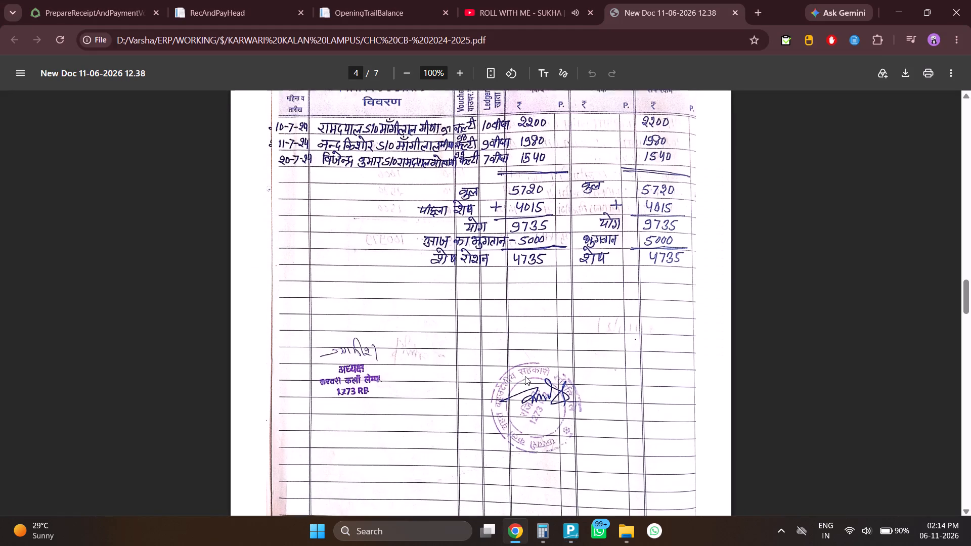
{"action": "scroll", "coordinate": [525, 376], "scroll_direction": "down", "scroll_amount": 12}
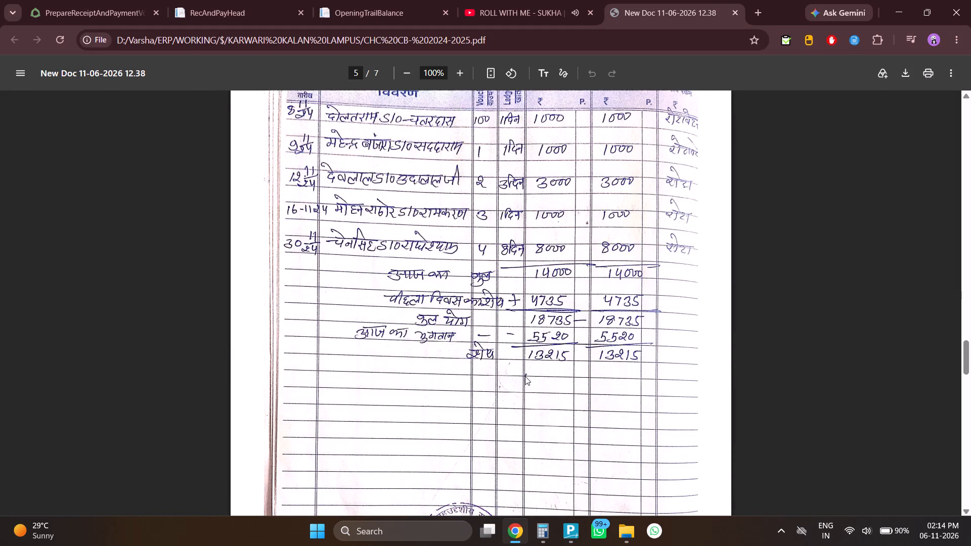
{"action": "scroll", "coordinate": [525, 376], "scroll_direction": "up", "scroll_amount": 1}
{"action": "key", "text": "alt+Tab"}
{"action": "key", "text": "Down"}
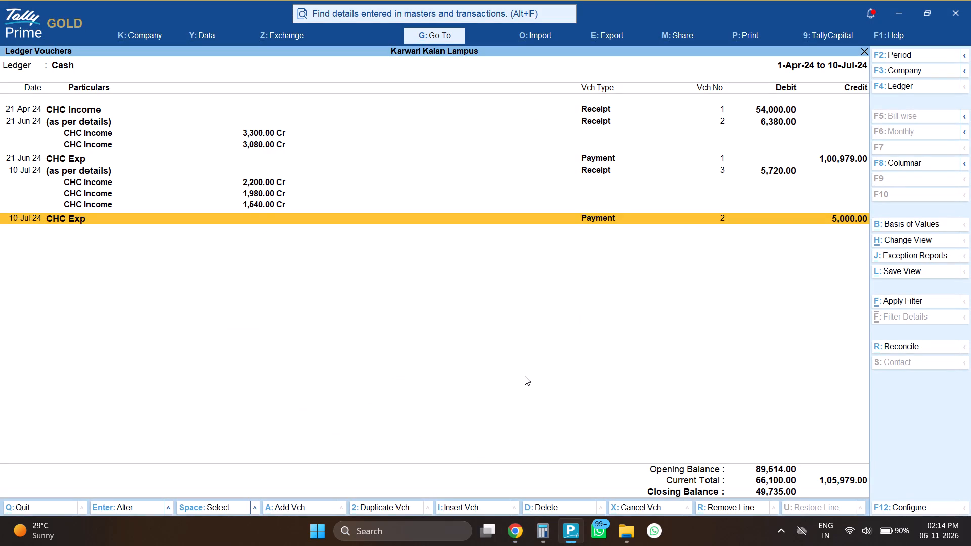
{"action": "key", "text": "Down"}
{"action": "key", "text": "Up"}
{"action": "key", "text": "Up"}
{"action": "key", "text": "Up"}
{"action": "key", "text": "Up"}
Check the three July CHC Income lines and the July CHC Exp payment against the July cash book page, marking each one in the Cash ledger.
{"action": "key", "text": "alt+Tab"}
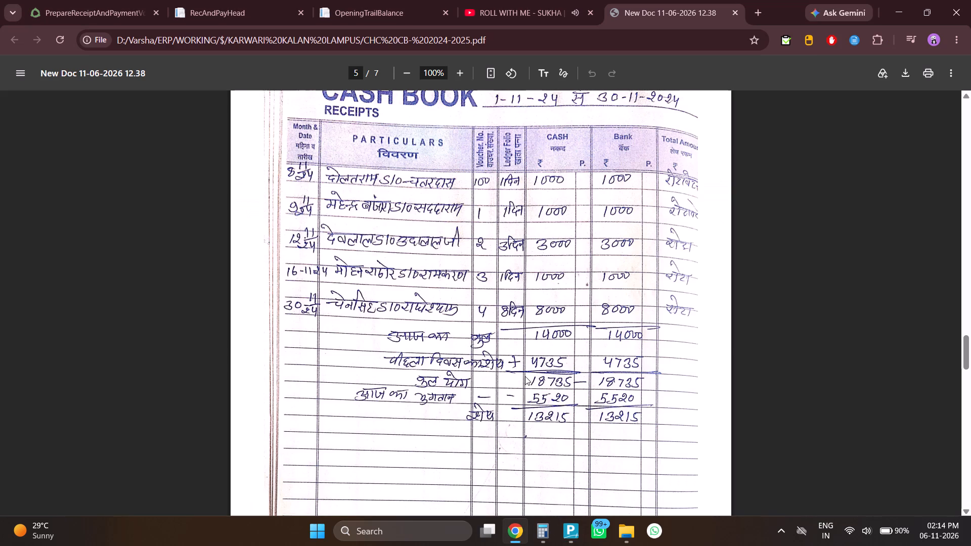
{"action": "scroll", "coordinate": [525, 376], "scroll_direction": "up", "scroll_amount": 13}
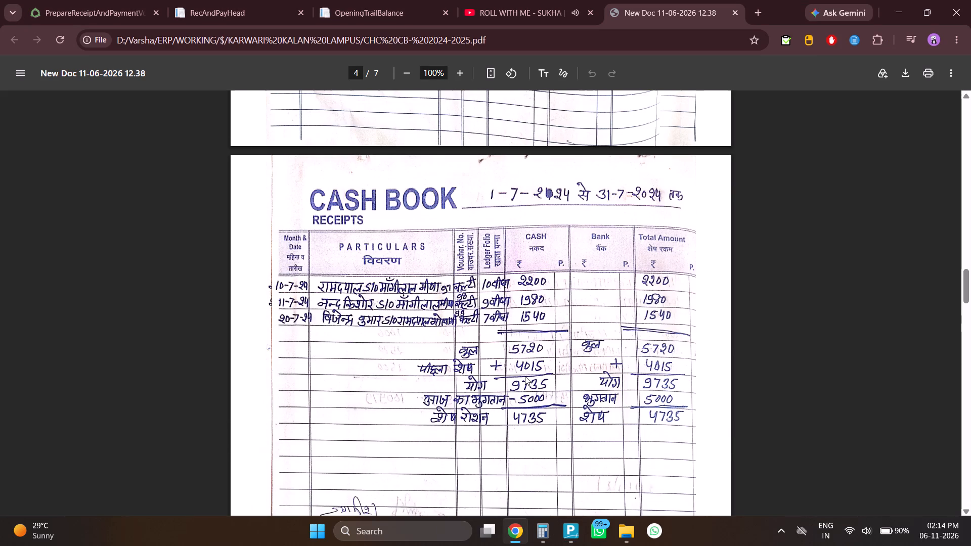
{"action": "key", "text": "alt+Tab"}
{"action": "key", "text": "Down"}
{"action": "key", "text": "space"}
{"action": "key", "text": "Down"}
{"action": "key", "text": "space"}
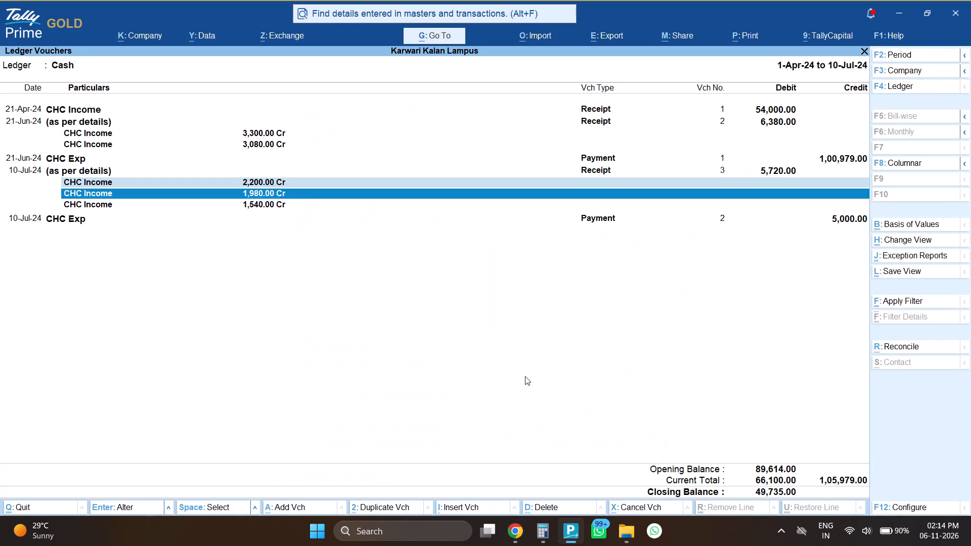
{"action": "key", "text": "Down"}
{"action": "key", "text": "space"}
{"action": "key", "text": "alt+Tab"}
{"action": "key", "text": "alt+Tab"}
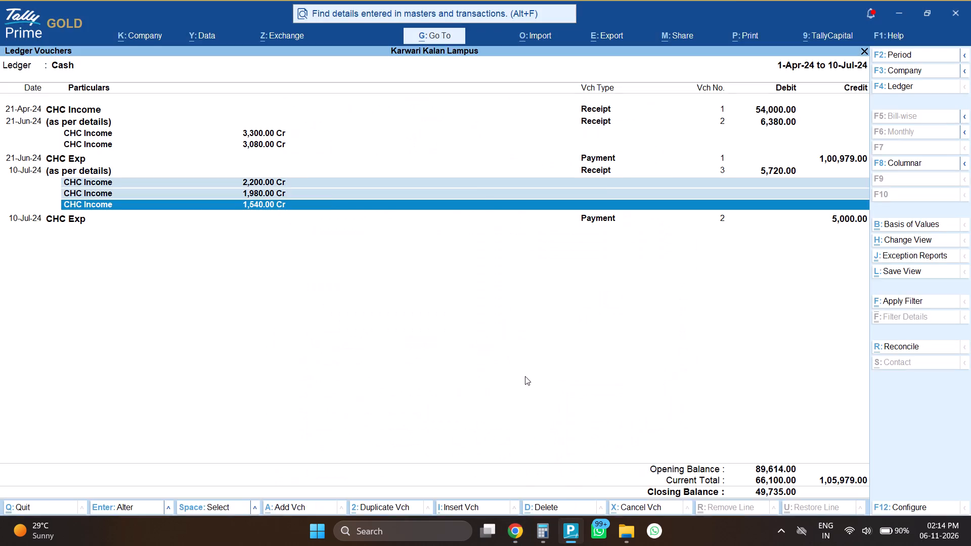
{"action": "key", "text": "alt+Tab"}
{"action": "key", "text": "alt+Tab"}
{"action": "key", "text": "alt+Tab"}
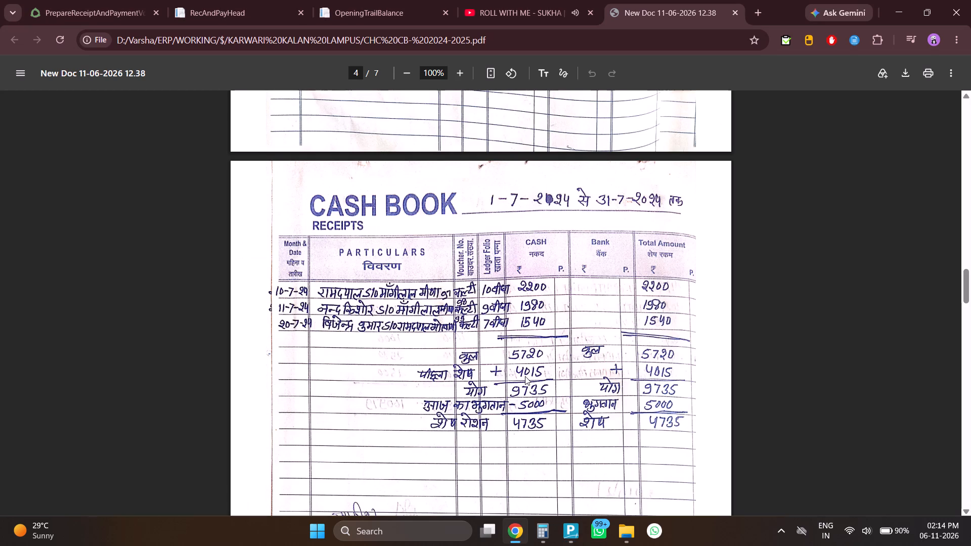
{"action": "scroll", "coordinate": [525, 376], "scroll_direction": "down", "scroll_amount": 1}
{"action": "key", "text": "alt+Tab"}
{"action": "key", "text": "Down"}
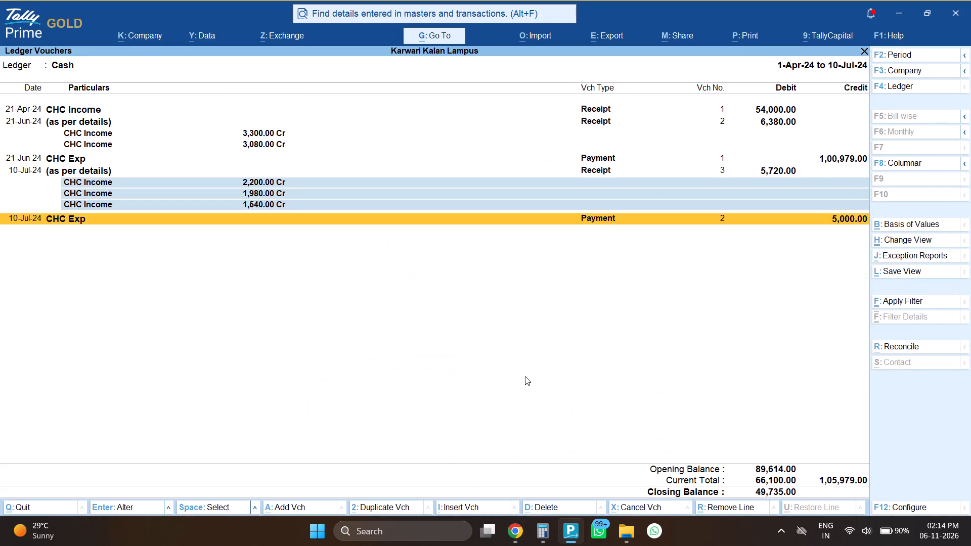
{"action": "key", "text": "space"}
{"action": "key", "text": "alt+Tab"}
{"action": "scroll", "coordinate": [525, 376], "scroll_direction": "down", "scroll_amount": 4}
{"action": "key", "text": "alt+Tab"}
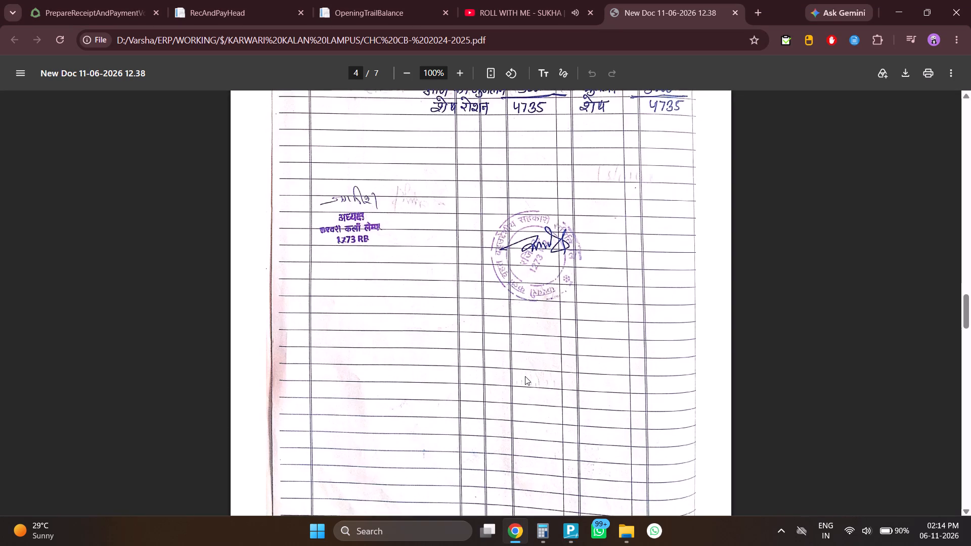
Compare the November 2024 cash book page with the Cash ledger in TallyPrime.
{"action": "key", "text": "alt+Tab"}
{"action": "scroll", "coordinate": [525, 376], "scroll_direction": "down", "scroll_amount": 9}
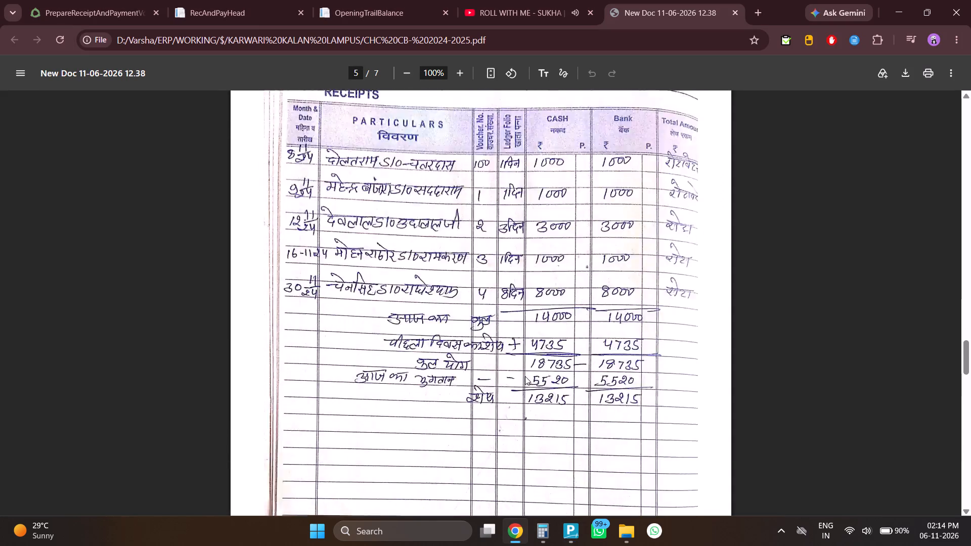
{"action": "scroll", "coordinate": [525, 376], "scroll_direction": "up", "scroll_amount": 2}
{"action": "key", "text": "alt+Tab"}
{"action": "key", "text": "alt+Tab"}
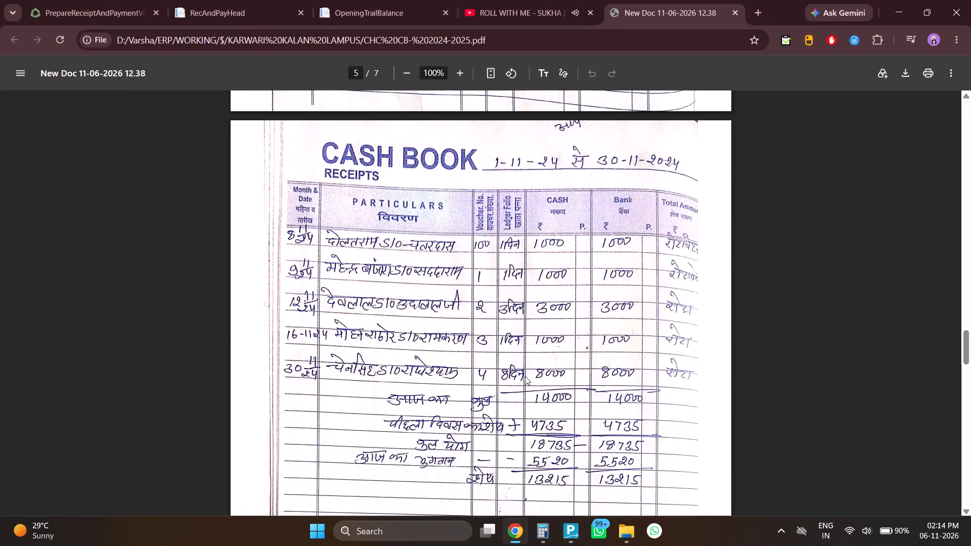
{"action": "key", "text": "alt+Tab"}
{"action": "key", "text": "alt+Tab"}
{"action": "key", "text": "alt+Tab"}
{"action": "key", "text": "alt+Tab"}
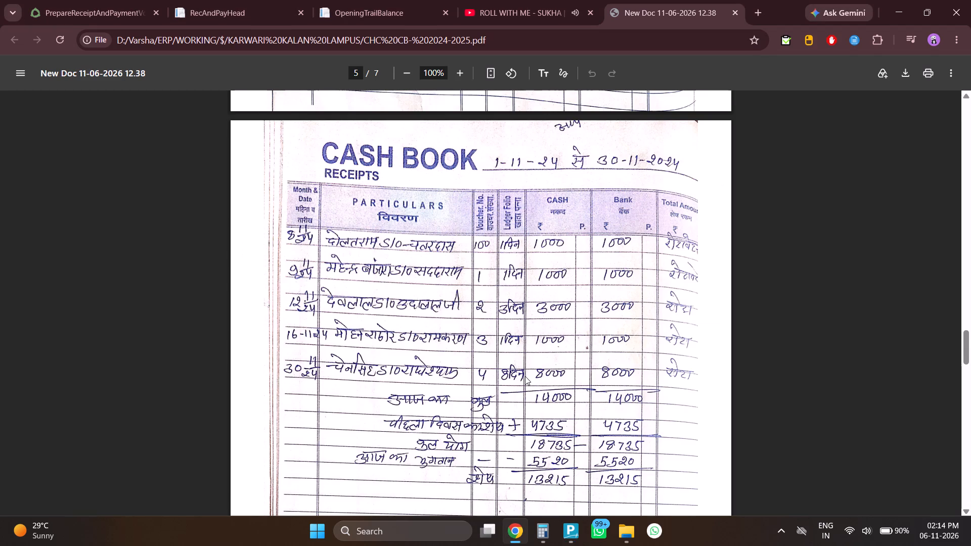
Leave the Cash ledger report and start a receipt voucher dated 8-11-2024, the first date on the November cash book page.
{"action": "key", "text": "Escape"}
{"action": "key", "text": "Escape"}
{"action": "key", "text": "Escape"}
{"action": "key", "text": "Escape"}
{"action": "key", "text": "Escape"}
{"action": "key", "text": "Escape"}
{"action": "key", "text": "Escape"}
{"action": "key", "text": "Escape"}
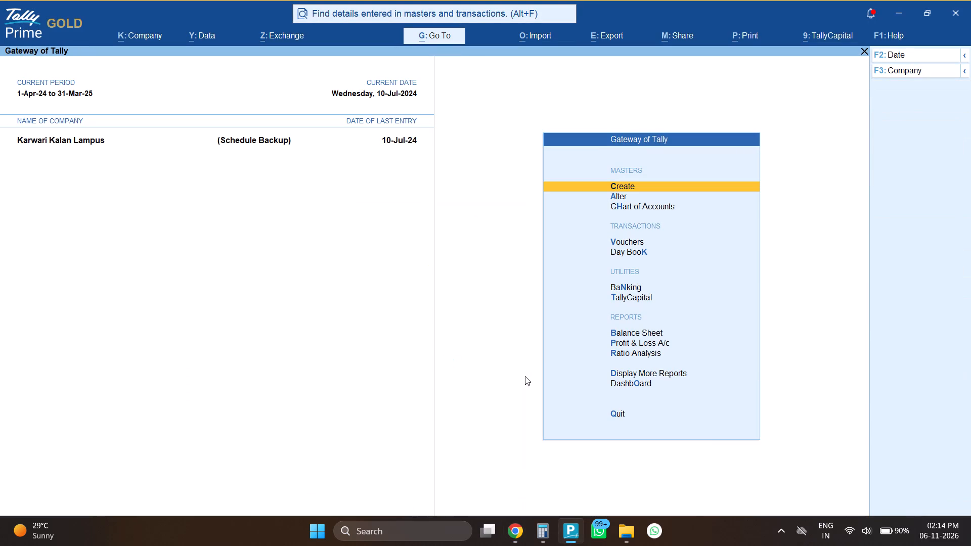
{"action": "key", "text": "v"}
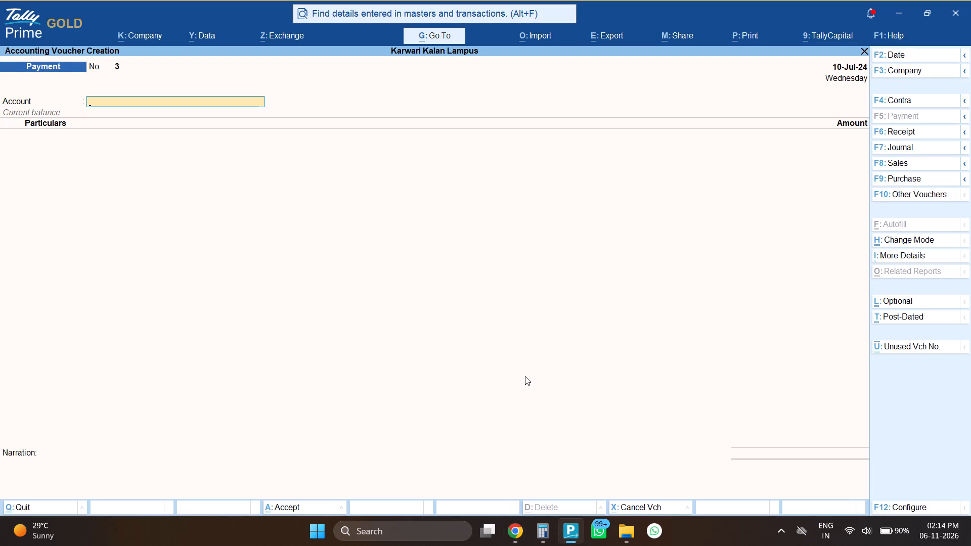
{"action": "key", "text": "F6"}
{"action": "key", "text": "alt+Tab"}
{"action": "scroll", "coordinate": [525, 376], "scroll_direction": "up", "scroll_amount": 1}
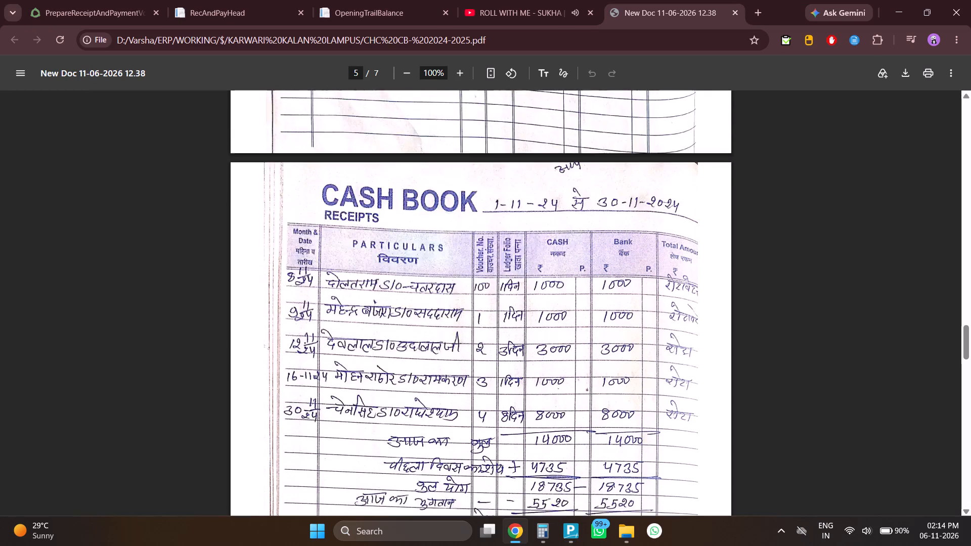
{"action": "key", "text": "alt+Tab"}
{"action": "key", "text": "F2"}
{"action": "type", "text": "8-11"}
{"action": "key", "text": "Return"}
{"action": "key", "text": "alt+Tab"}
{"action": "key", "text": "alt+Tab"}
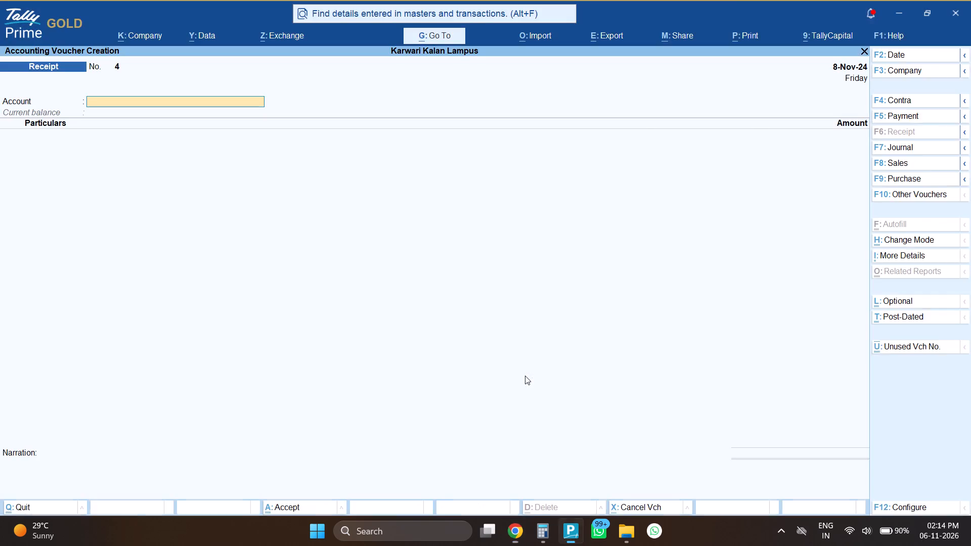
{"action": "key", "text": "alt+Tab"}
{"action": "key", "text": "alt+Tab"}
Record 14,000 received into Cash from CHC Income, the November receipts total in the cash book, and save the receipt voucher.
{"action": "key", "text": "Return"}
{"action": "type", "text": "chc"}
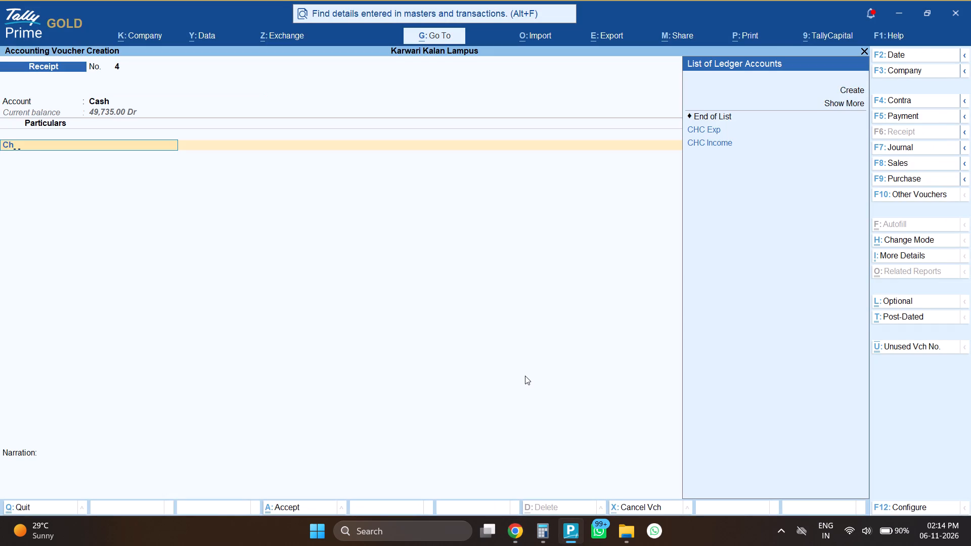
{"action": "key", "text": "Down"}
{"action": "key", "text": "Return"}
{"action": "key", "text": "BackSpace"}
{"action": "type", "text": "chc"}
{"action": "key", "text": "Down"}
{"action": "key", "text": "Down"}
{"action": "key", "text": "Return"}
{"action": "key", "text": "alt+Tab"}
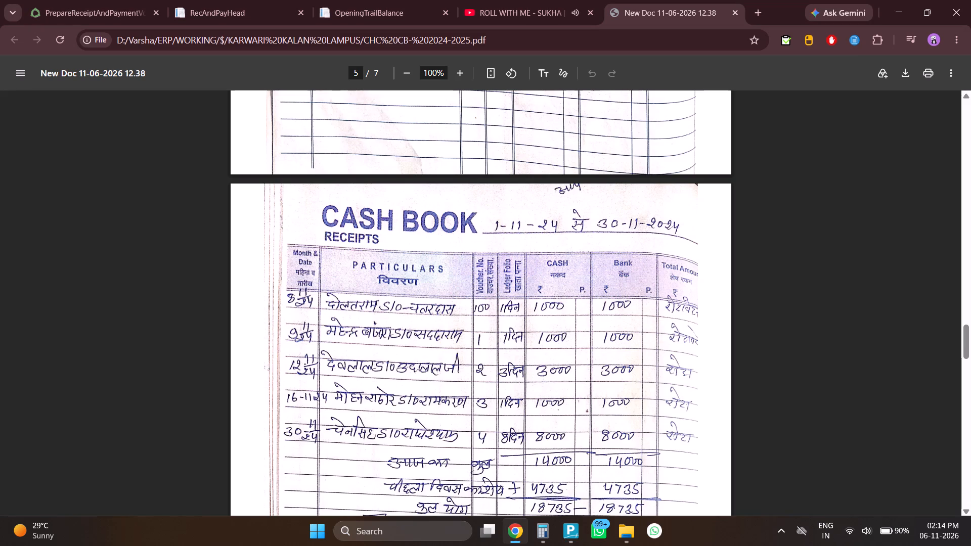
{"action": "scroll", "coordinate": [537, 376], "scroll_direction": "down", "scroll_amount": 1}
{"action": "key", "text": "alt+Tab"}
{"action": "type", "text": "14000"}
{"action": "key", "text": "Return"}
{"action": "key", "text": "alt+Tab"}
{"action": "scroll", "coordinate": [537, 376], "scroll_direction": "down", "scroll_amount": 1}
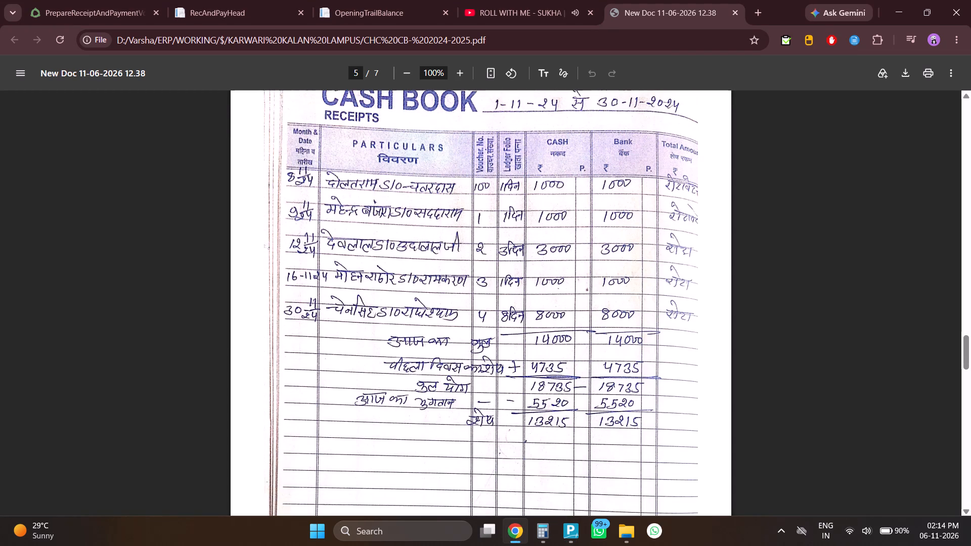
{"action": "key", "text": "alt+Tab"}
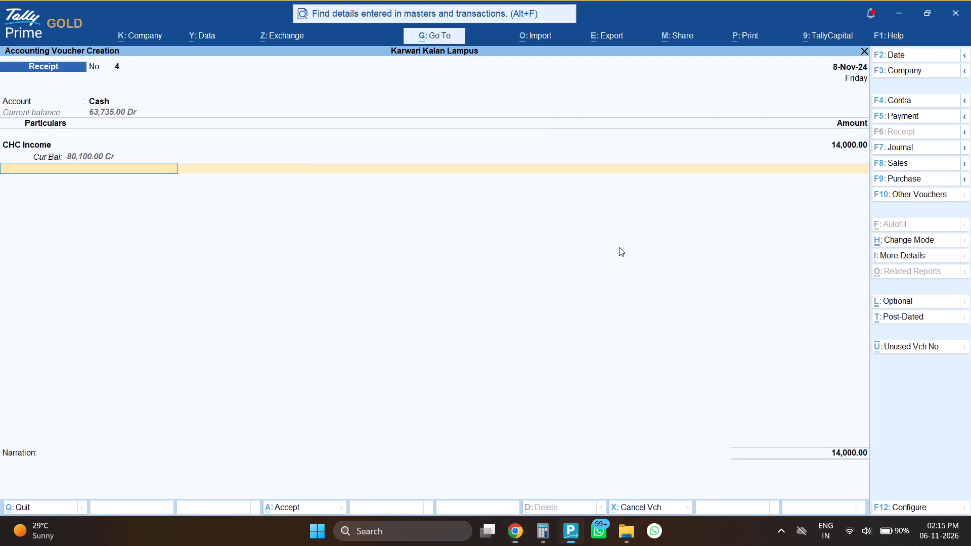
{"action": "key", "text": "alt+Tab"}
{"action": "key", "text": "alt+Tab"}
{"action": "key", "text": "alt+Tab"}
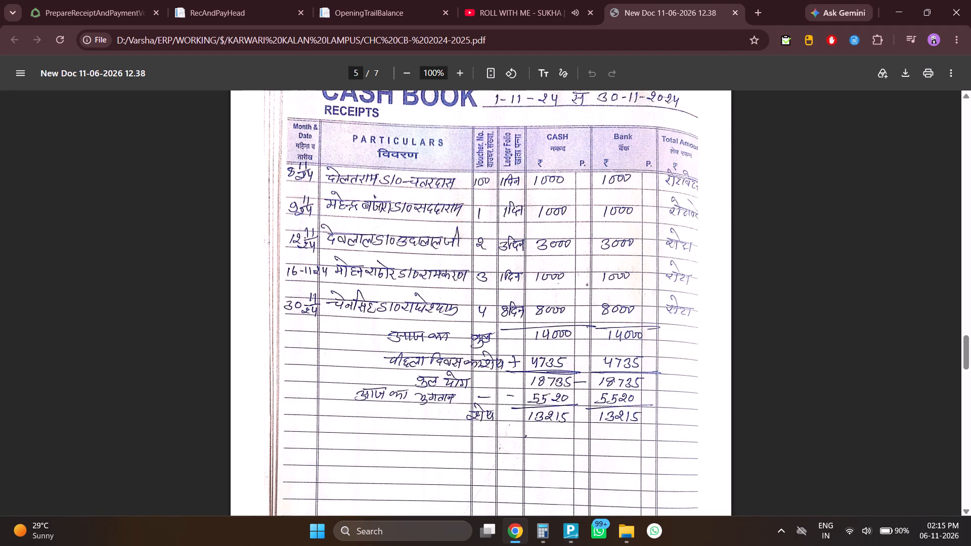
{"action": "key", "text": "alt+Tab"}
{"action": "key", "text": "ctrl+a"}
Enter a payment voucher dated 8-Nov-24 from Cash to CHC Exp for 5,520, the November payments total in the cash book.
{"action": "key", "text": "F5"}
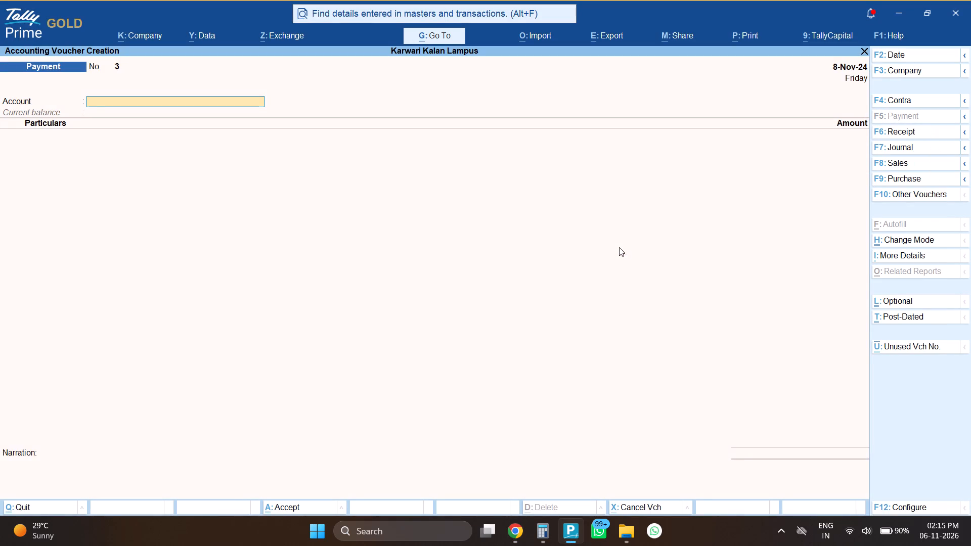
{"action": "key", "text": "Return"}
{"action": "type", "text": "chc"}
{"action": "key", "text": "Down"}
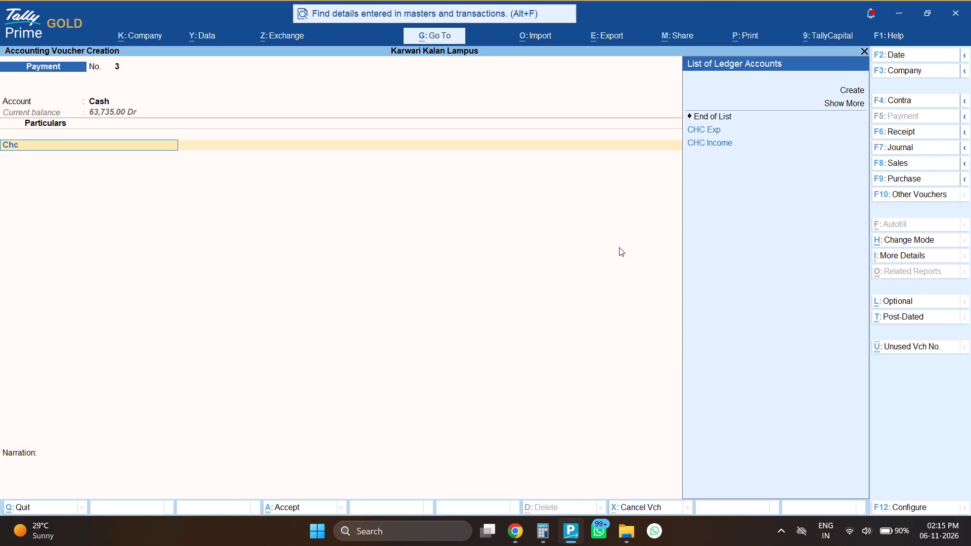
{"action": "key", "text": "Return"}
{"action": "key", "text": "alt+Tab"}
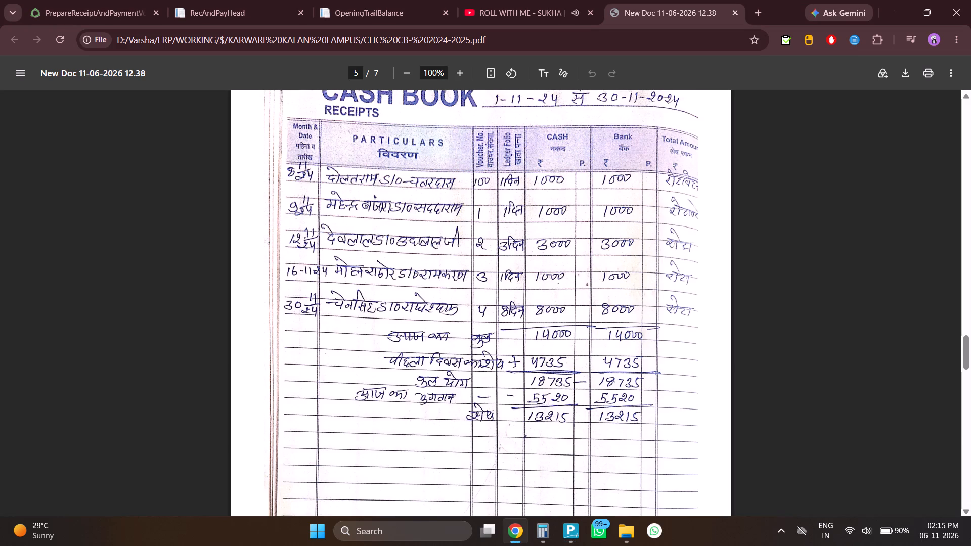
{"action": "key", "text": "alt+Tab"}
{"action": "type", "text": "5520"}
{"action": "key", "text": "Return"}
Compare the November cash book page's totals and closing balance with the CHC Exp payment voucher and its Cash balance.
{"action": "key", "text": "alt+Tab"}
{"action": "key", "text": "alt+Tab"}
{"action": "key", "text": "alt+Tab"}
{"action": "key", "text": "alt+Tab"}
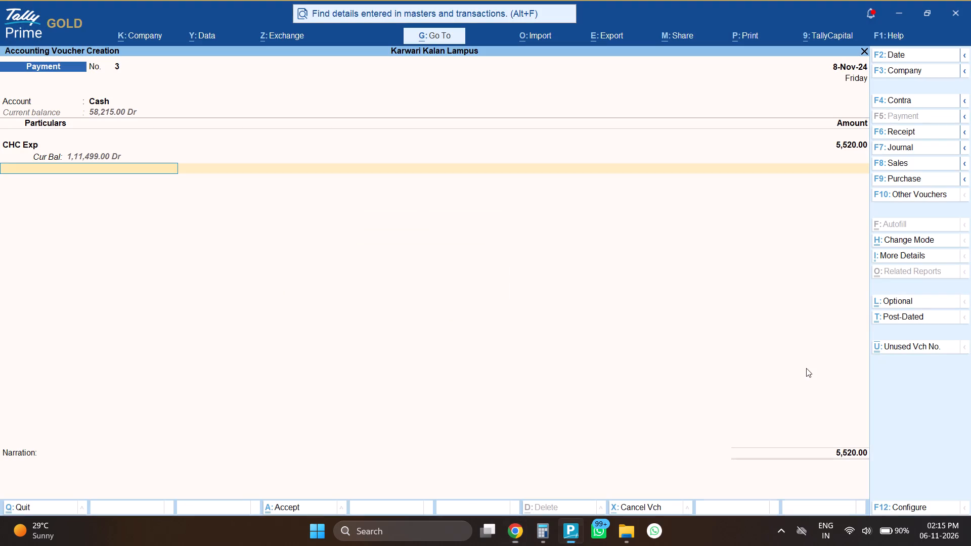
{"action": "key", "text": "alt+Tab"}
{"action": "key", "text": "alt+Tab"}
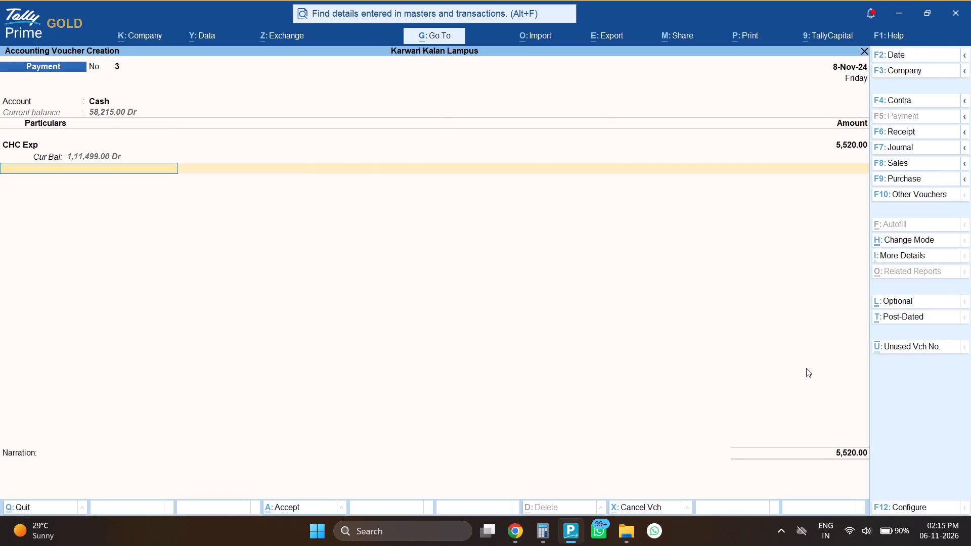
{"action": "key", "text": "alt+Tab"}
{"action": "key", "text": "alt+Tab"}
{"action": "key", "text": "alt+Tab"}
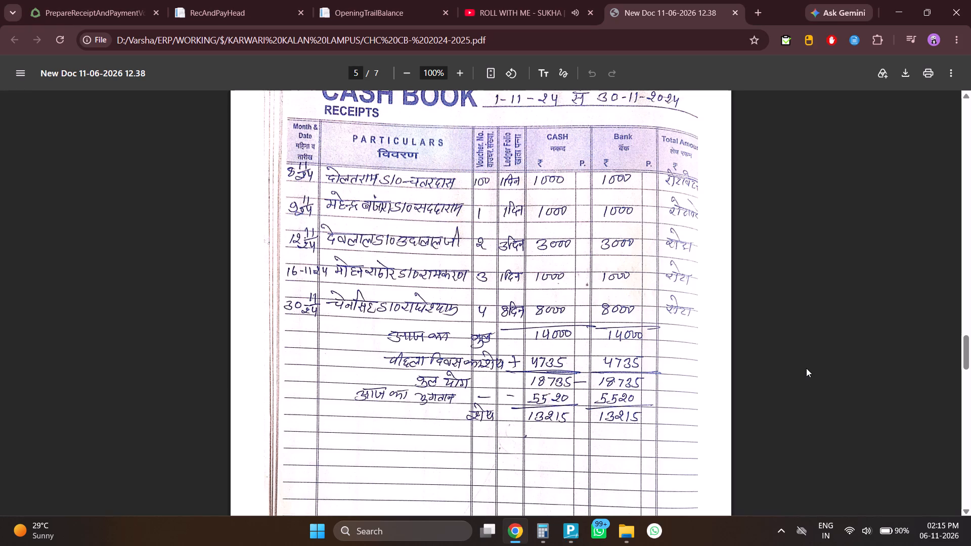
{"action": "key", "text": "alt+Tab"}
{"action": "key", "text": "alt+Tab"}
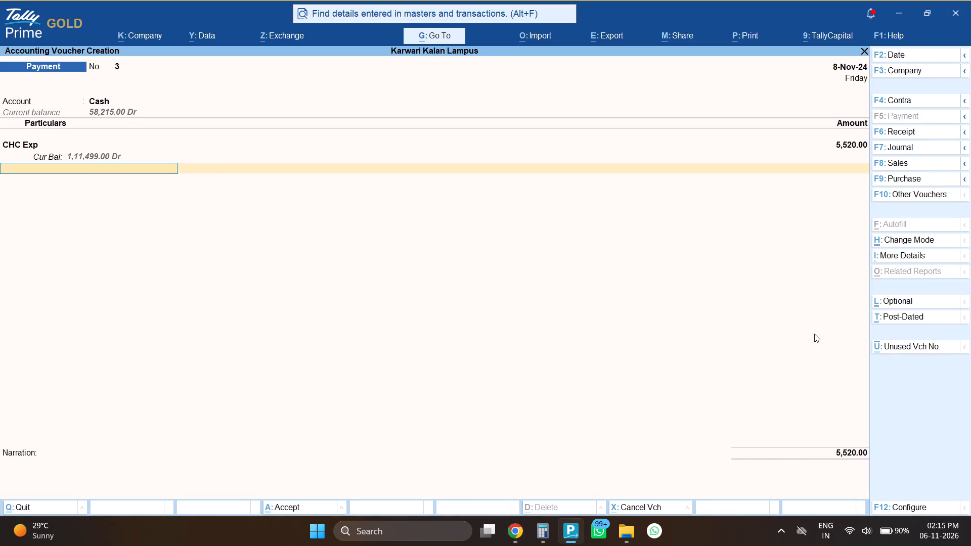
{"action": "scroll", "coordinate": [639, 342], "scroll_direction": "up", "scroll_amount": 1}
{"action": "key", "text": "alt+Tab"}
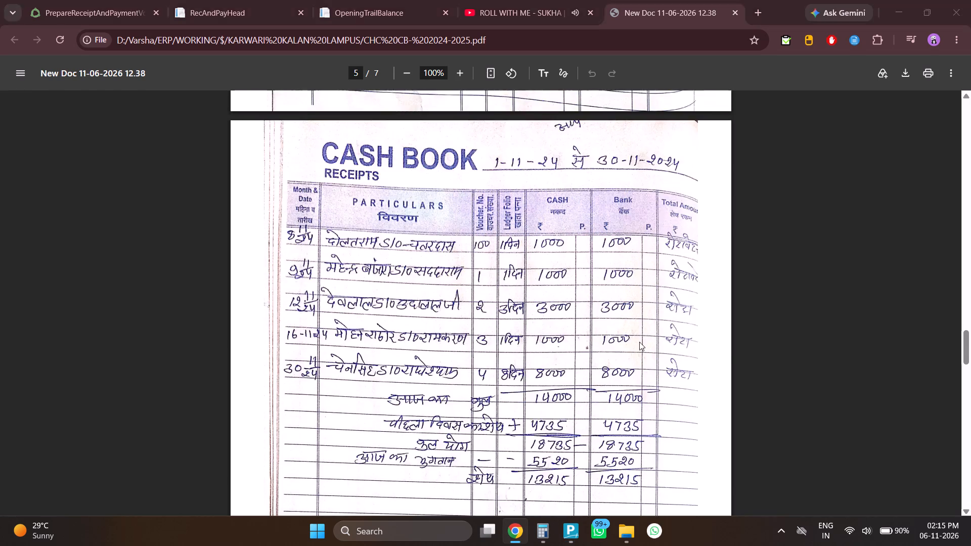
{"action": "key", "text": "alt+Tab"}
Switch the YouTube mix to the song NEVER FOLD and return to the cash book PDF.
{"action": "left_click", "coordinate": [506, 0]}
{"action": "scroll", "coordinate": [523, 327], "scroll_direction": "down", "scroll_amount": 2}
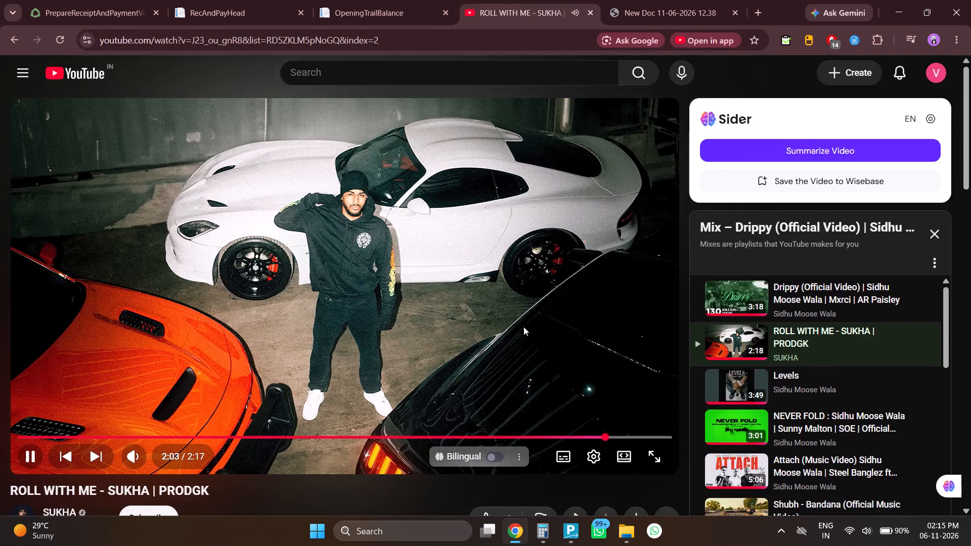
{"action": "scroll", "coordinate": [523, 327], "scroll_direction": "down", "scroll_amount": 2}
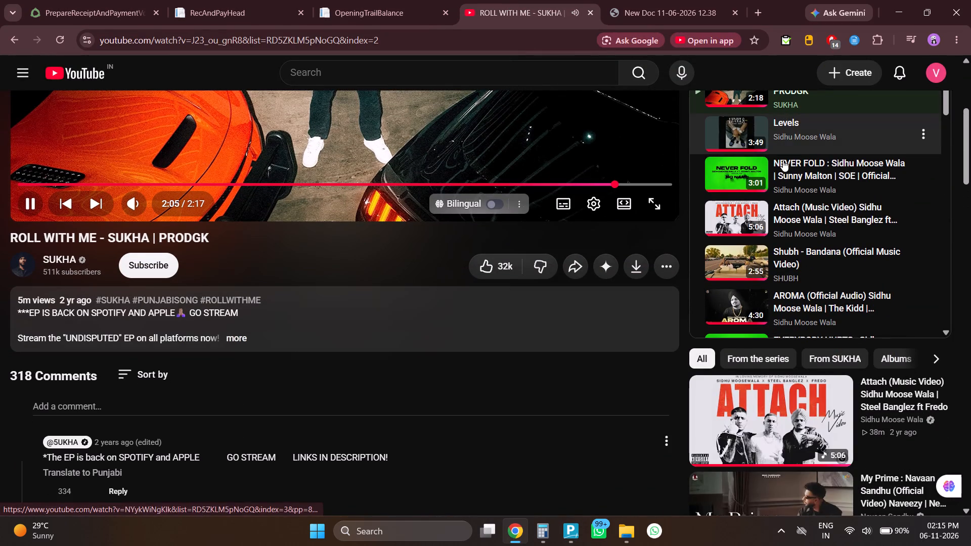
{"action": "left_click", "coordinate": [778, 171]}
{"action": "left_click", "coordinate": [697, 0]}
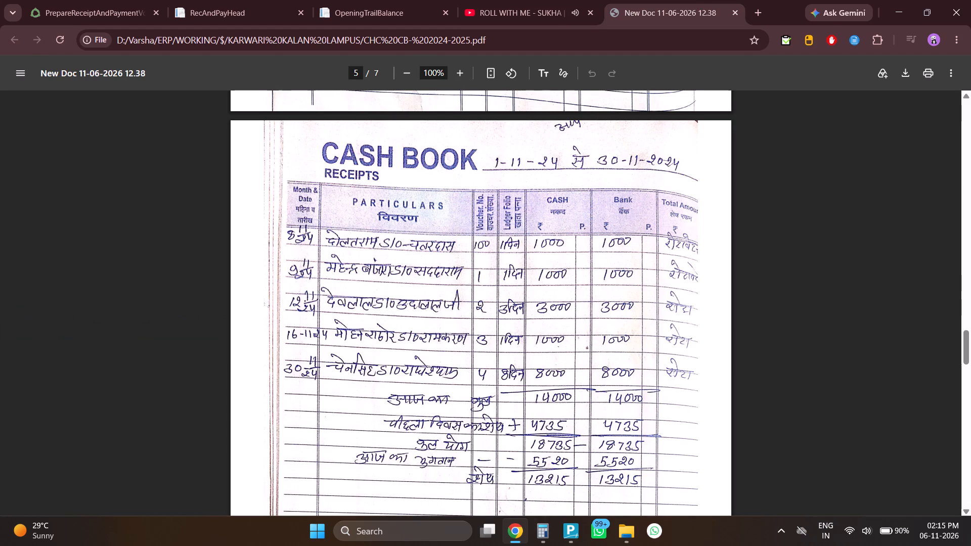
Recheck the November cash book page and save the CHC Exp payment voucher.
{"action": "key", "text": "alt+Tab"}
{"action": "key", "text": "alt+Tab"}
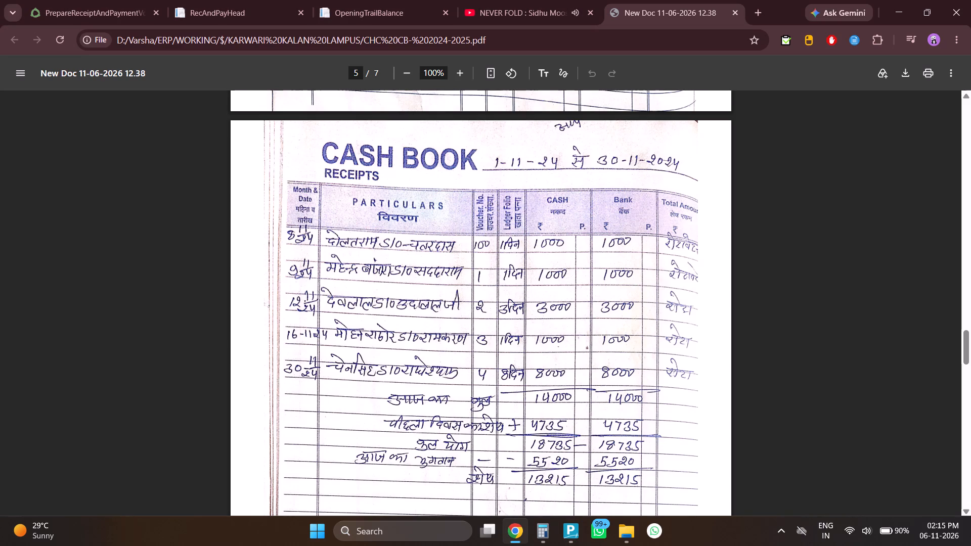
{"action": "scroll", "coordinate": [586, 276], "scroll_direction": "down", "scroll_amount": 1}
{"action": "key", "text": "alt+Tab"}
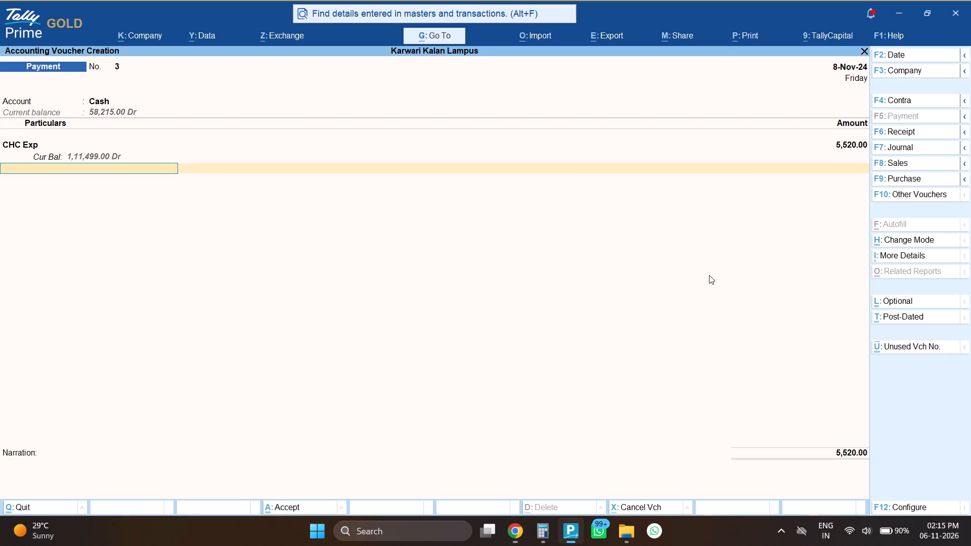
{"action": "key", "text": "ctrl+a"}
Find the December 2024 cash book page and start a receipt voucher into Cash dated 9-12-2024, the page's first entry date.
{"action": "key", "text": "alt+Tab"}
{"action": "scroll", "coordinate": [709, 275], "scroll_direction": "down", "scroll_amount": 12}
{"action": "scroll", "coordinate": [710, 276], "scroll_direction": "up", "scroll_amount": 13}
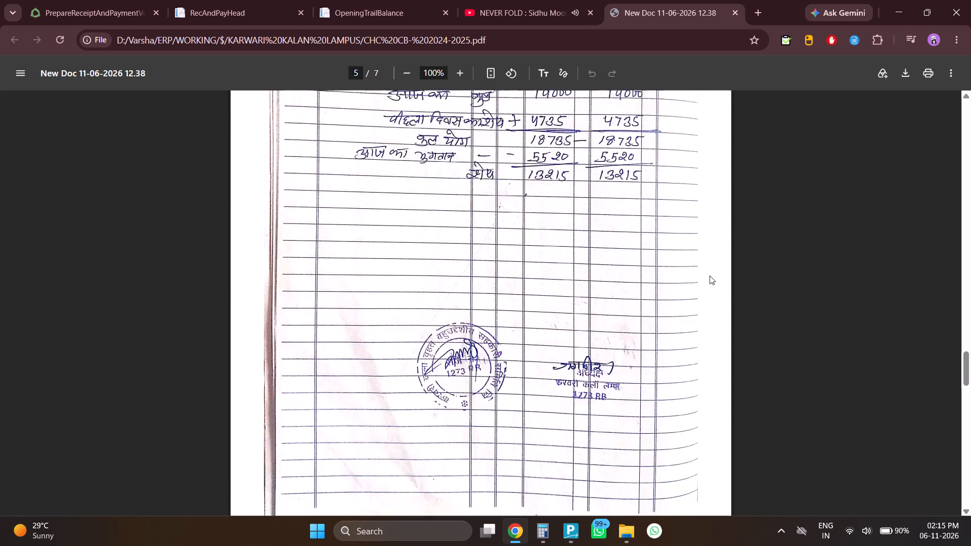
{"action": "scroll", "coordinate": [710, 278], "scroll_direction": "down", "scroll_amount": 8}
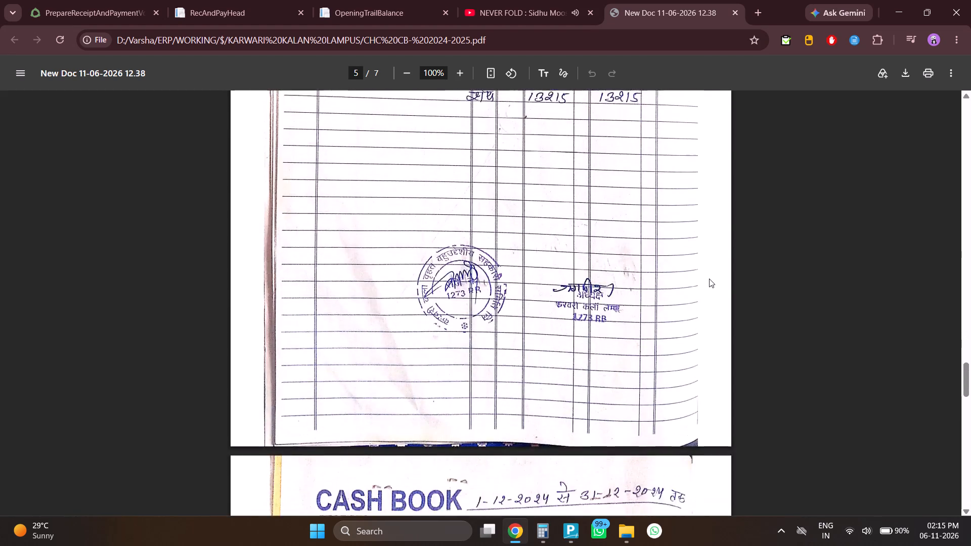
{"action": "scroll", "coordinate": [709, 279], "scroll_direction": "down", "scroll_amount": 3}
{"action": "scroll", "coordinate": [649, 244], "scroll_direction": "down", "scroll_amount": 1}
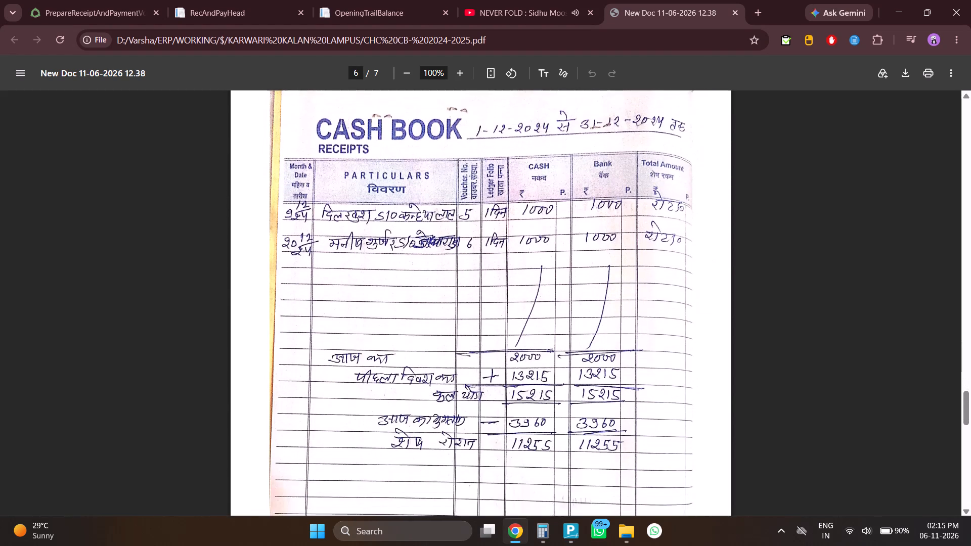
{"action": "key", "text": "alt+Tab"}
{"action": "key", "text": "alt+Tab"}
{"action": "key", "text": "alt+Tab"}
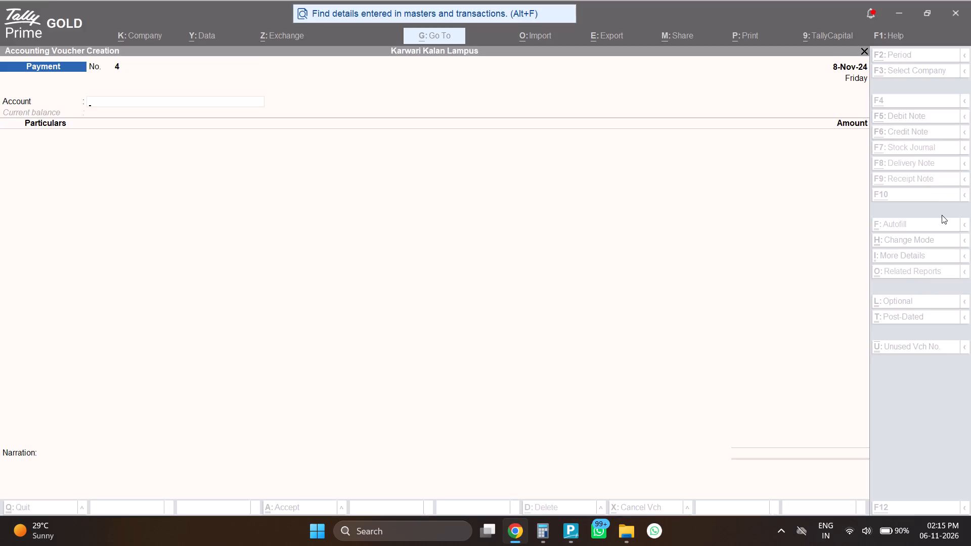
{"action": "key", "text": "F2"}
{"action": "type", "text": "9-12"}
{"action": "key", "text": "Return"}
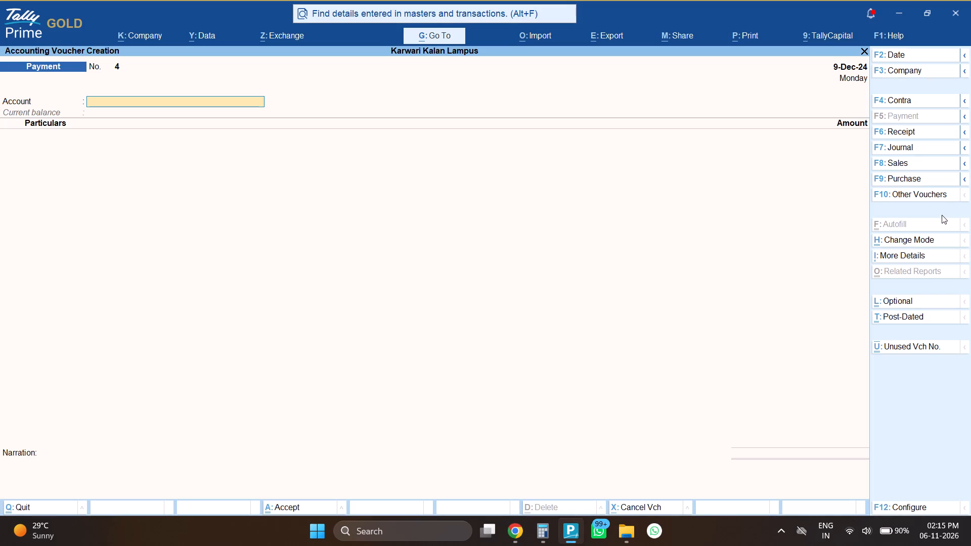
{"action": "key", "text": "F6"}
{"action": "key", "text": "Return"}
Enter 2,000 received from CHC Income, the December receipts total in the cash book.
{"action": "key", "text": "alt+Tab"}
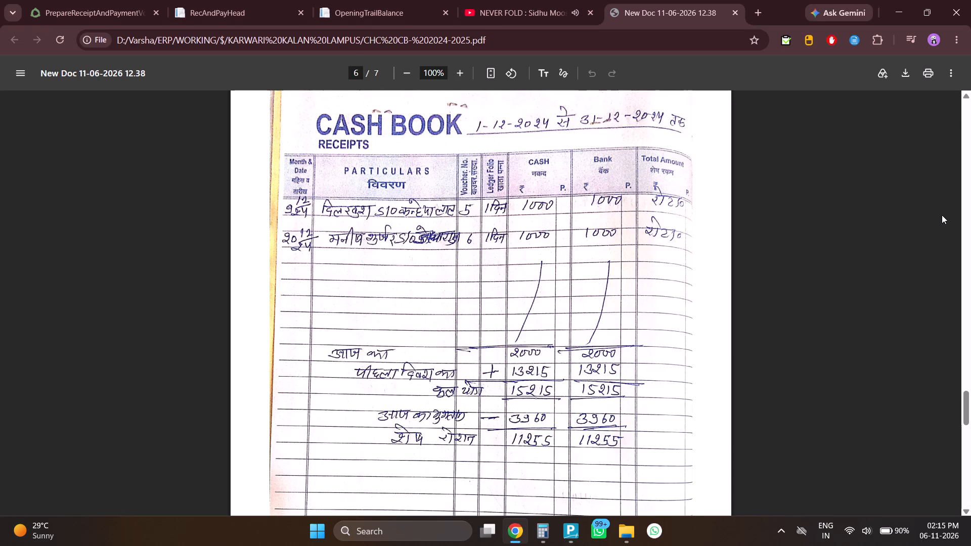
{"action": "key", "text": "alt+Tab"}
{"action": "key", "text": "alt+Tab"}
{"action": "key", "text": "alt+Tab"}
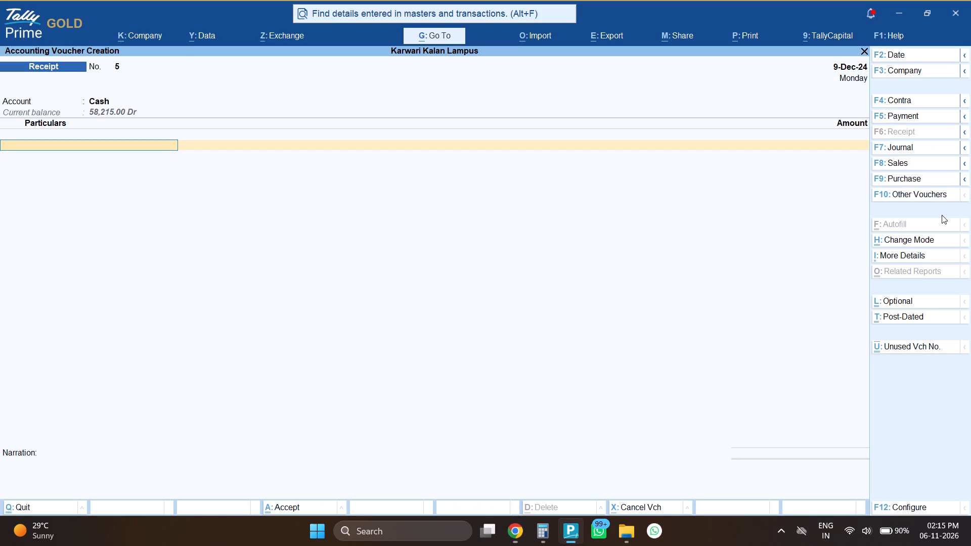
{"action": "type", "text": "chc"}
{"action": "key", "text": "Down"}
{"action": "key", "text": "Down"}
{"action": "key", "text": "Return"}
{"action": "key", "text": "alt+Tab"}
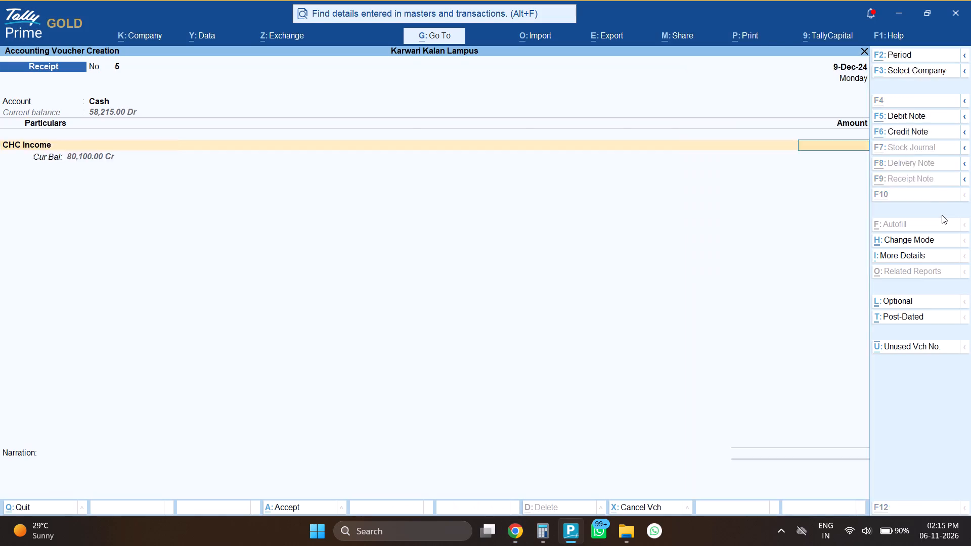
{"action": "key", "text": "alt+Tab"}
{"action": "type", "text": "2000"}
{"action": "key", "text": "Return"}
Check the CHC Income receipt and Cash balance against the December cash book page, and save the receipt voucher.
{"action": "key", "text": "alt+Tab"}
{"action": "key", "text": "alt+Tab"}
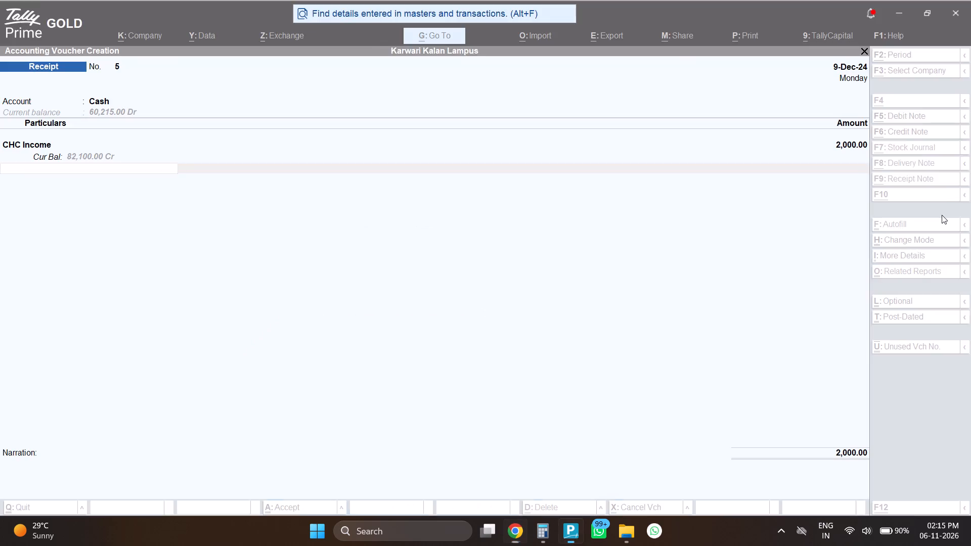
{"action": "key", "text": "alt+Tab"}
{"action": "key", "text": "alt+Tab"}
{"action": "key", "text": "alt+Tab"}
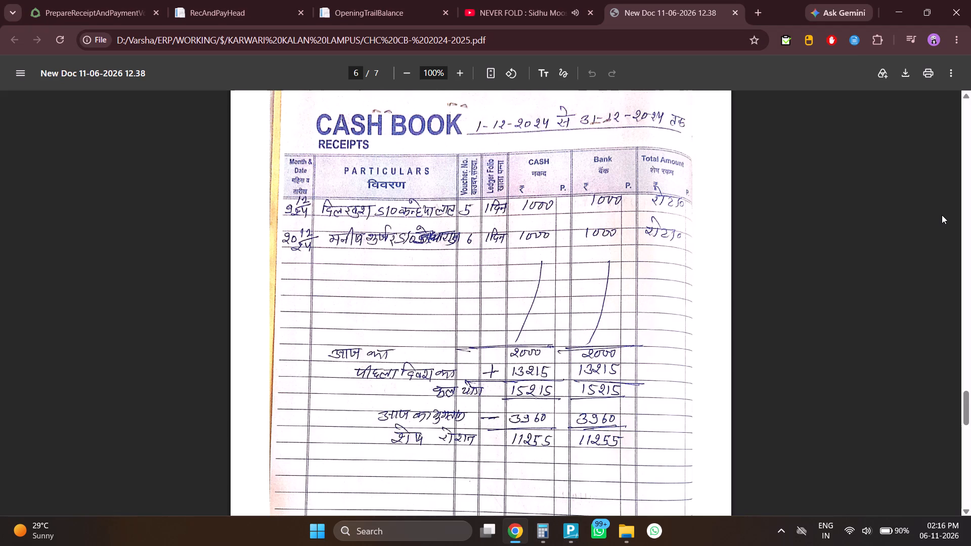
{"action": "key", "text": "alt+Tab"}
{"action": "key", "text": "alt+Tab"}
{"action": "key", "text": "alt+Tab"}
{"action": "key", "text": "alt+Tab"}
{"action": "key", "text": "alt+Tab"}
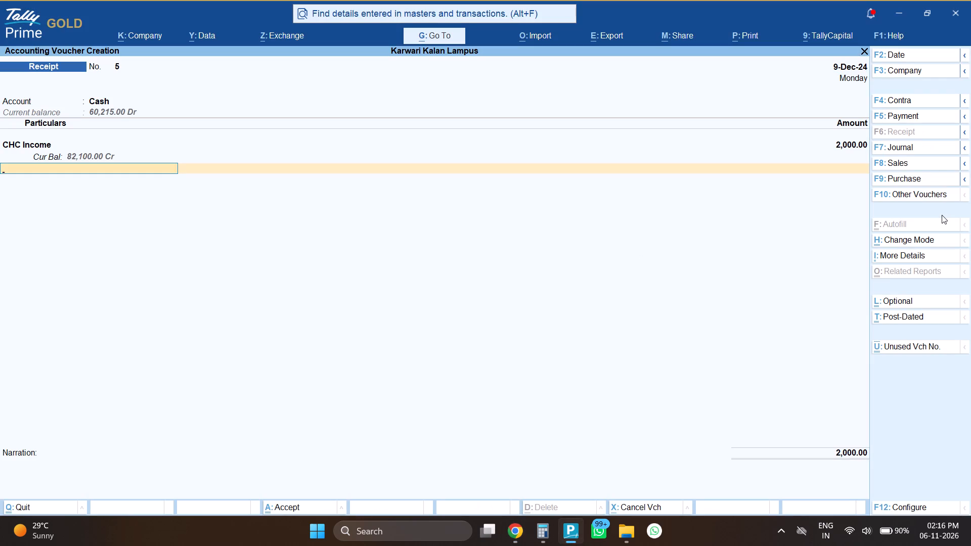
{"action": "key", "text": "alt+Tab"}
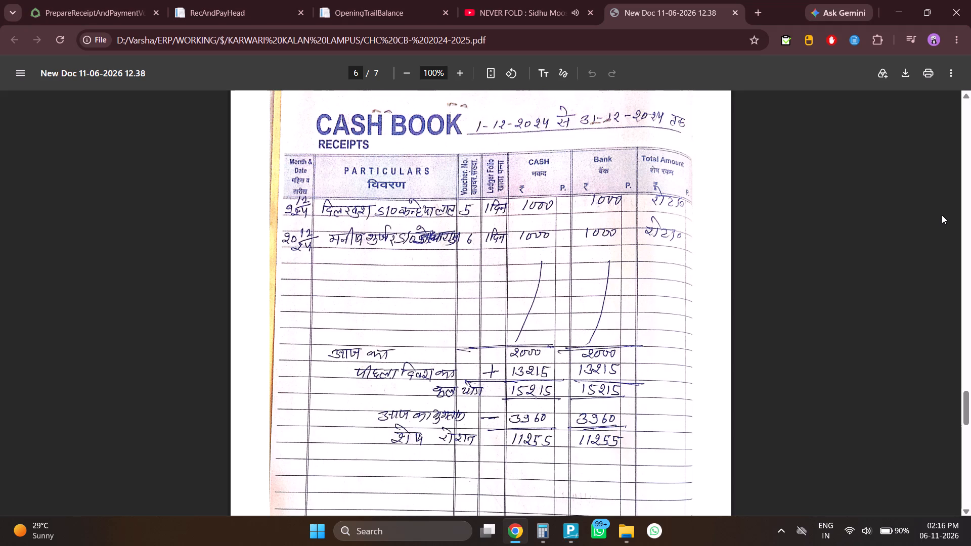
{"action": "key", "text": "alt+Tab"}
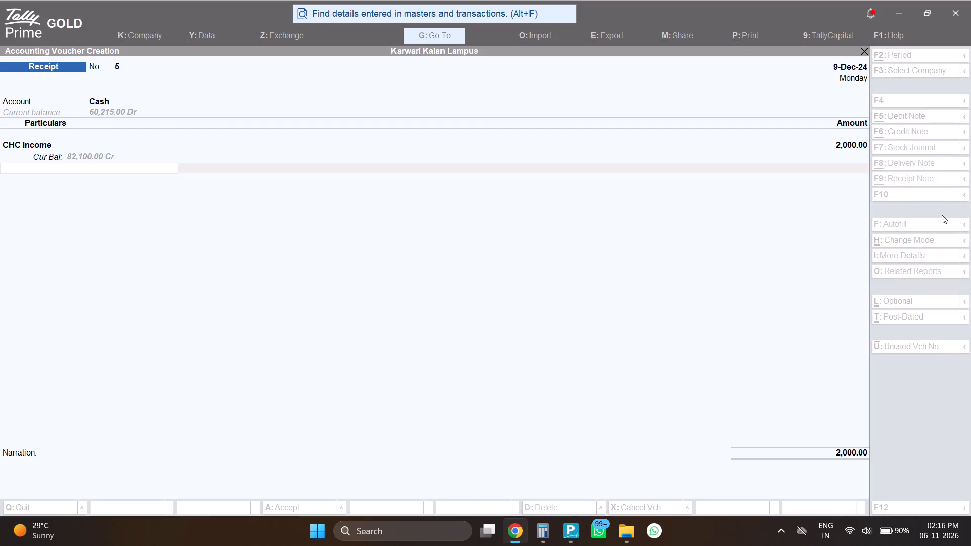
{"action": "key", "text": "ctrl+a"}
Start a payment voucher from Cash dated 9-Dec-24 and enter 3,960 against CHC Exp, the December payments total in the cash book.
{"action": "key", "text": "F5"}
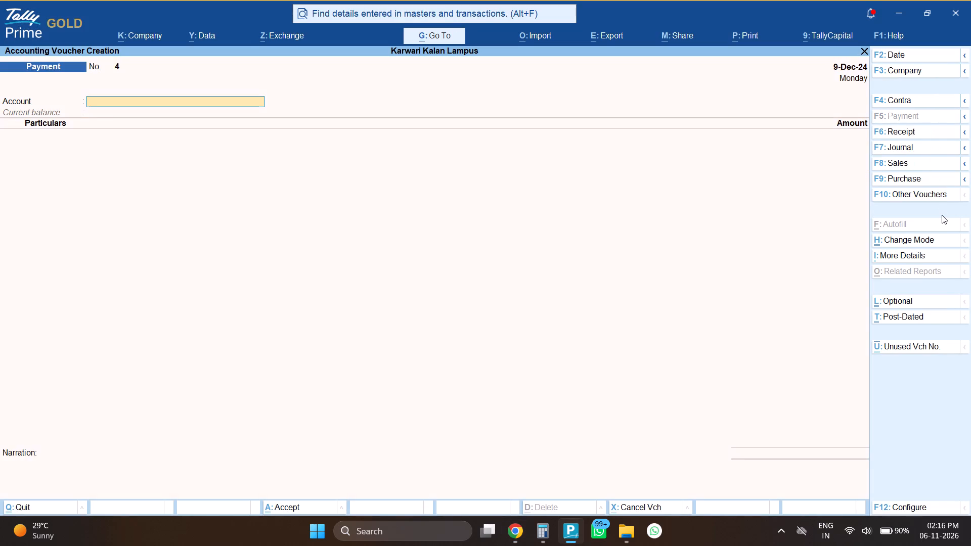
{"action": "key", "text": "Return"}
{"action": "key", "text": "alt+Tab"}
{"action": "key", "text": "alt+Tab"}
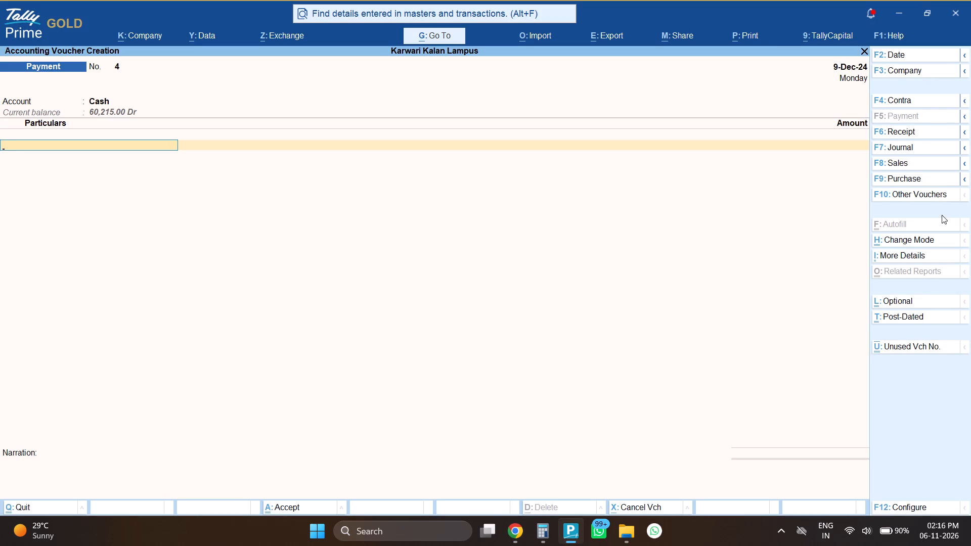
{"action": "type", "text": "ch"}
{"action": "key", "text": "Down"}
{"action": "key", "text": "Return"}
{"action": "key", "text": "alt+Tab"}
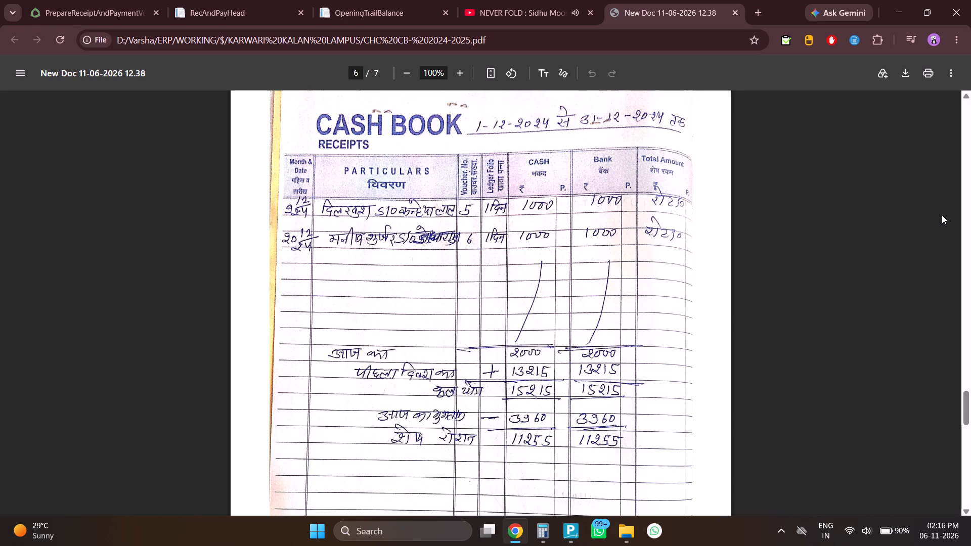
{"action": "key", "text": "alt+Tab"}
{"action": "type", "text": "393"}
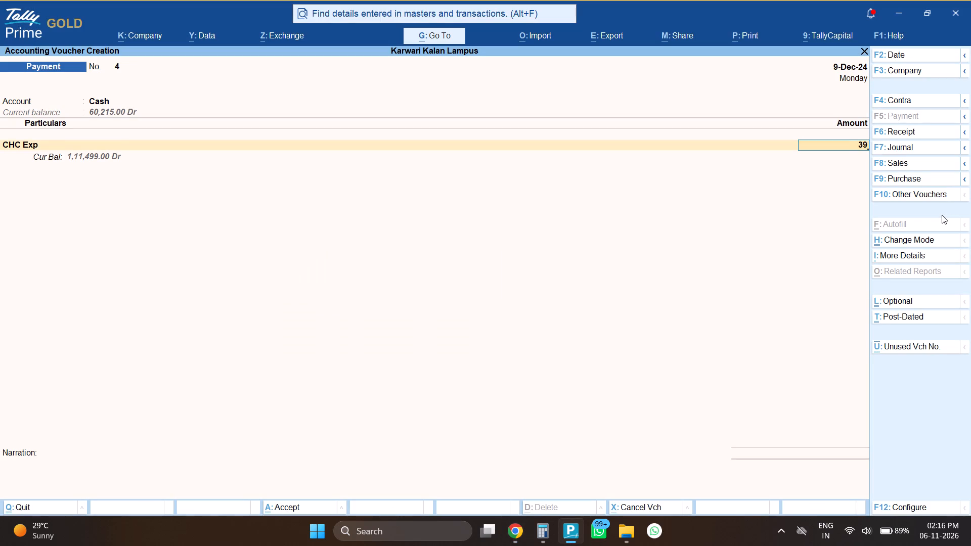
{"action": "key", "text": "BackSpace"}
{"action": "type", "text": "60"}
{"action": "key", "text": "Return"}
Check the CHC Exp payment and Cash balance against the December cash book page, and save the payment voucher.
{"action": "key", "text": "alt+Tab"}
{"action": "key", "text": "alt+Tab"}
{"action": "key", "text": "alt+Tab"}
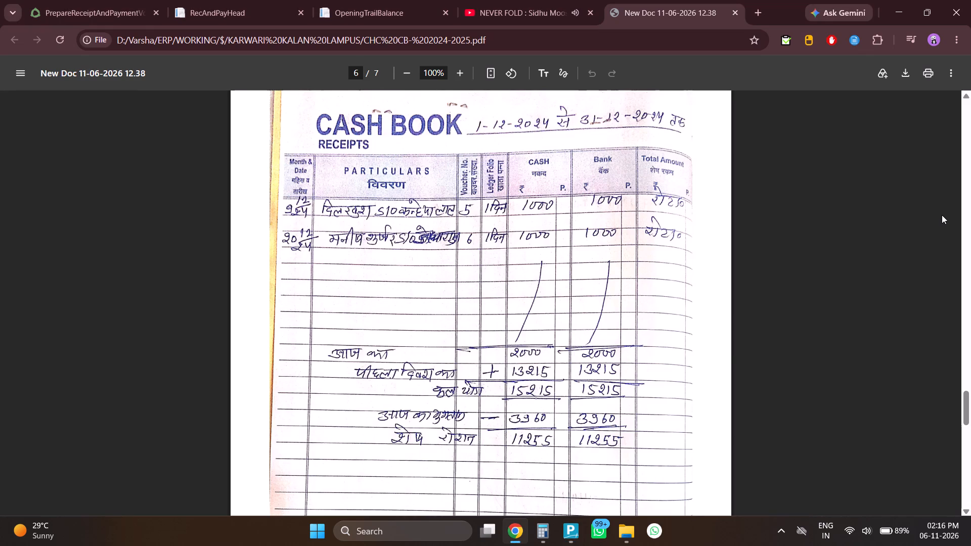
{"action": "key", "text": "alt+Tab"}
{"action": "key", "text": "alt+Tab"}
{"action": "key", "text": "alt+Tab"}
{"action": "key", "text": "alt+Tab"}
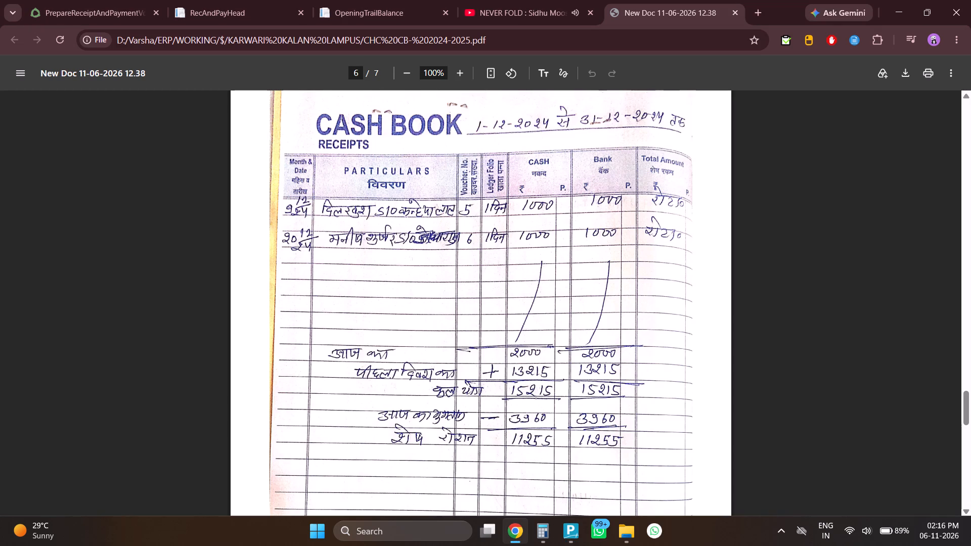
{"action": "scroll", "coordinate": [546, 398], "scroll_direction": "down", "scroll_amount": 1}
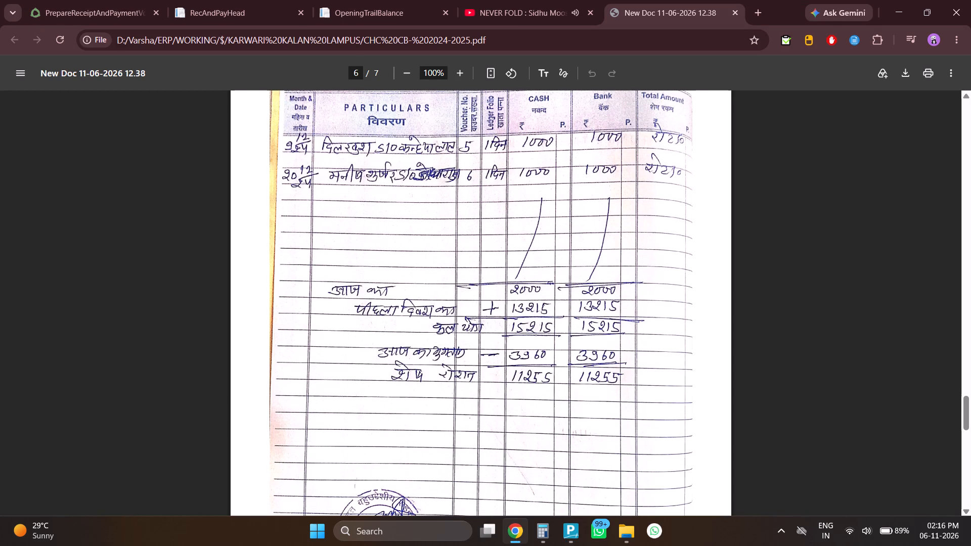
{"action": "key", "text": "alt+Tab"}
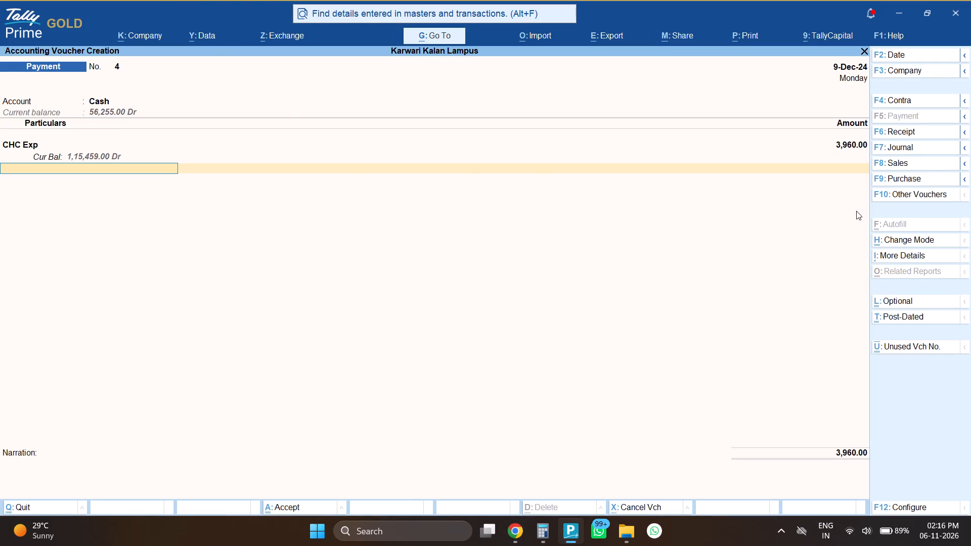
{"action": "key", "text": "alt+Tab"}
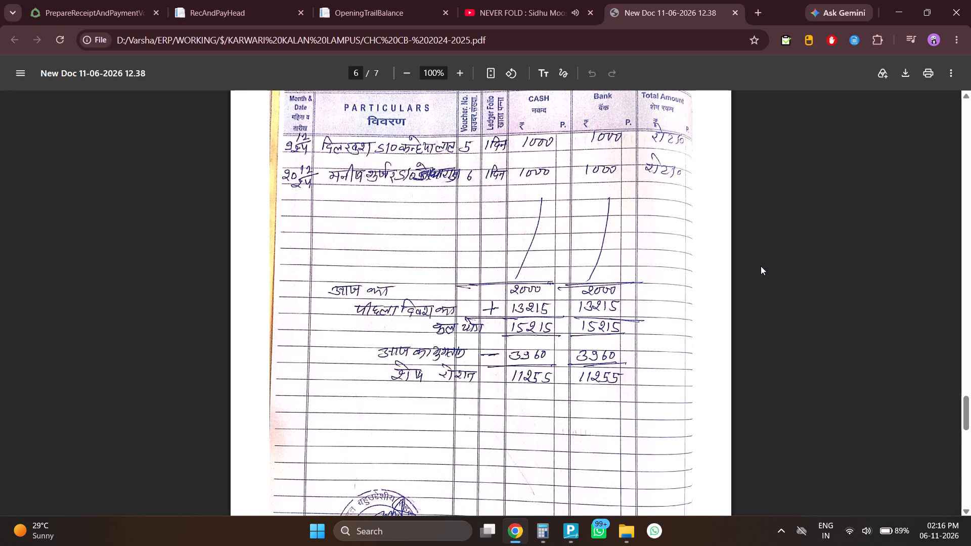
{"action": "key", "text": "alt+Tab"}
{"action": "key", "text": "ctrl+a"}
Find the March 2025 cash book page and examine its receipts, payments and closing balance lines.
{"action": "key", "text": "alt+Tab"}
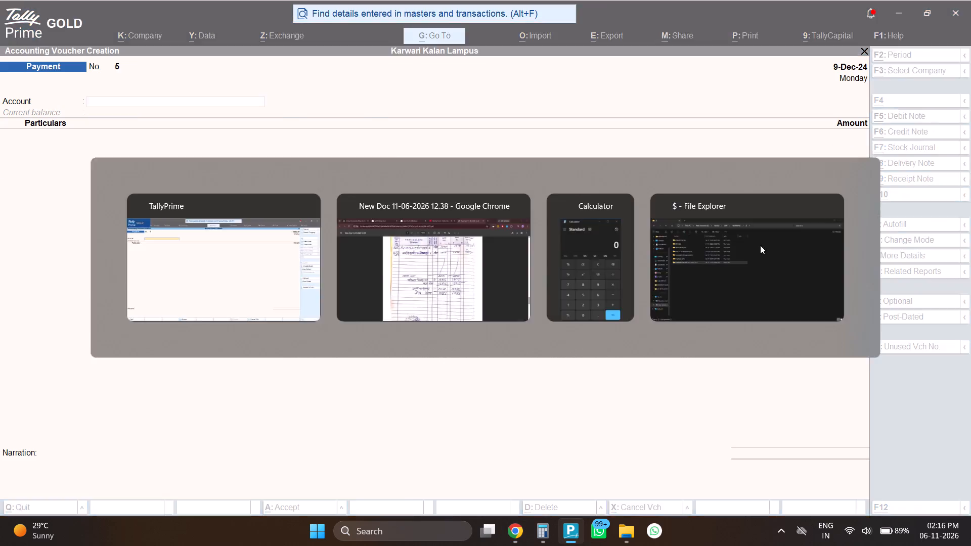
{"action": "scroll", "coordinate": [594, 353], "scroll_direction": "down", "scroll_amount": 11}
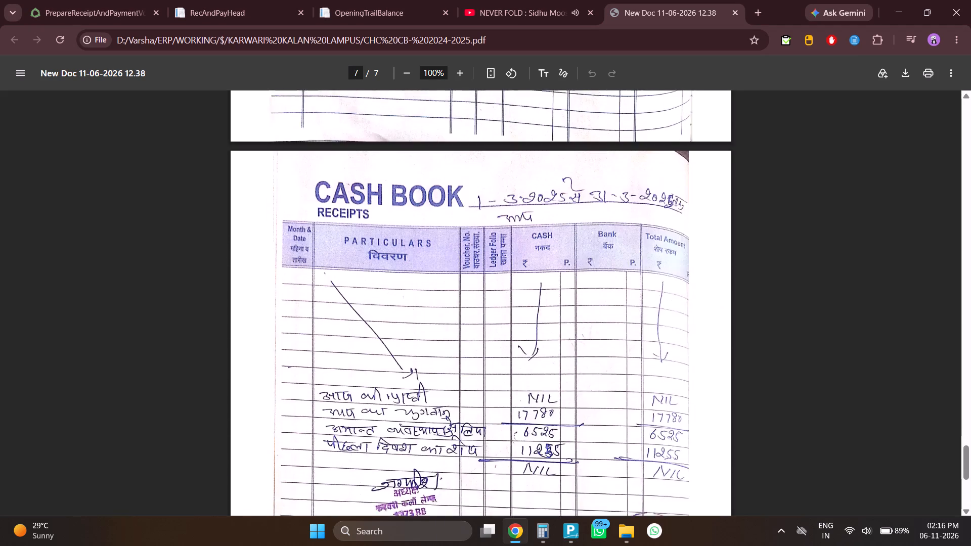
{"action": "scroll", "coordinate": [594, 353], "scroll_direction": "up", "scroll_amount": 1}
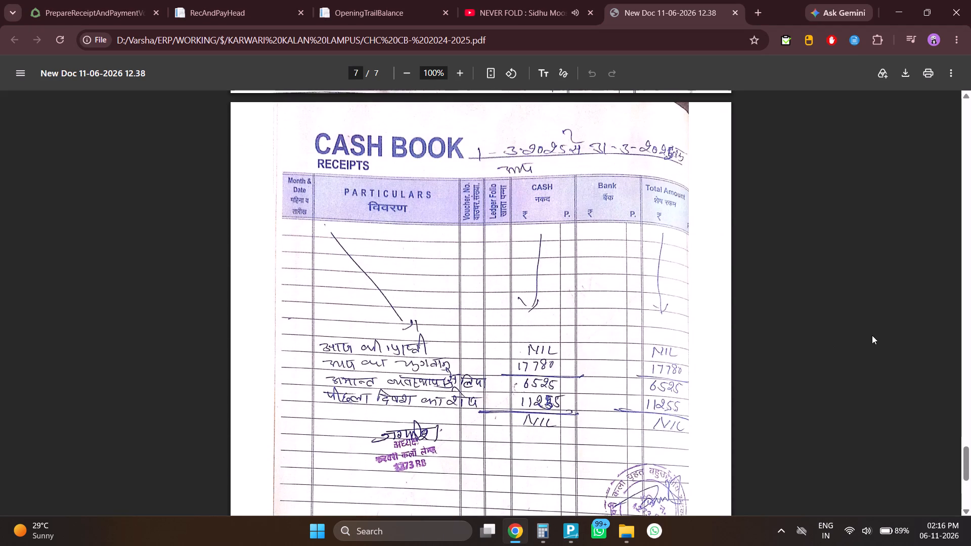
{"action": "key", "text": "alt+Tab"}
{"action": "key", "text": "alt+Tab"}
{"action": "key", "text": "Return"}
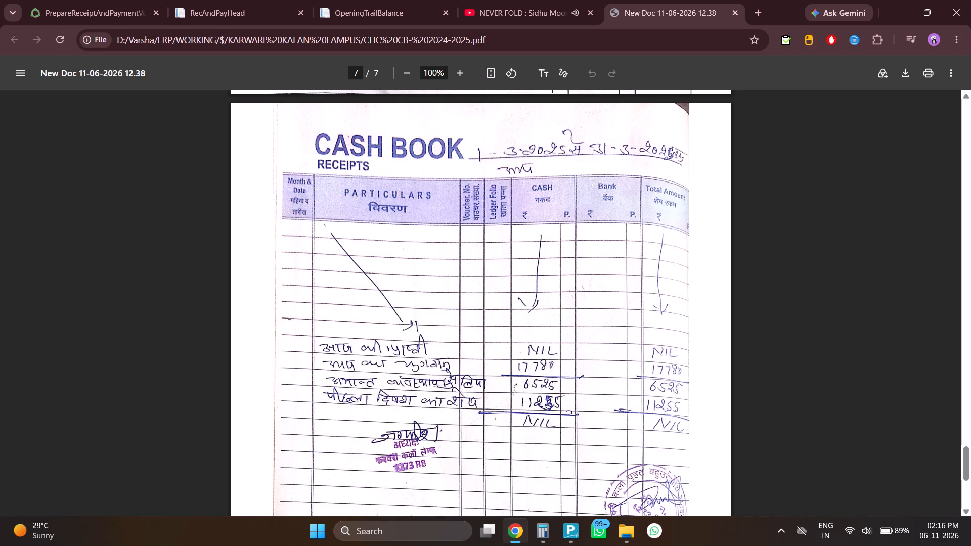
{"action": "scroll", "coordinate": [591, 414], "scroll_direction": "down", "scroll_amount": 1}
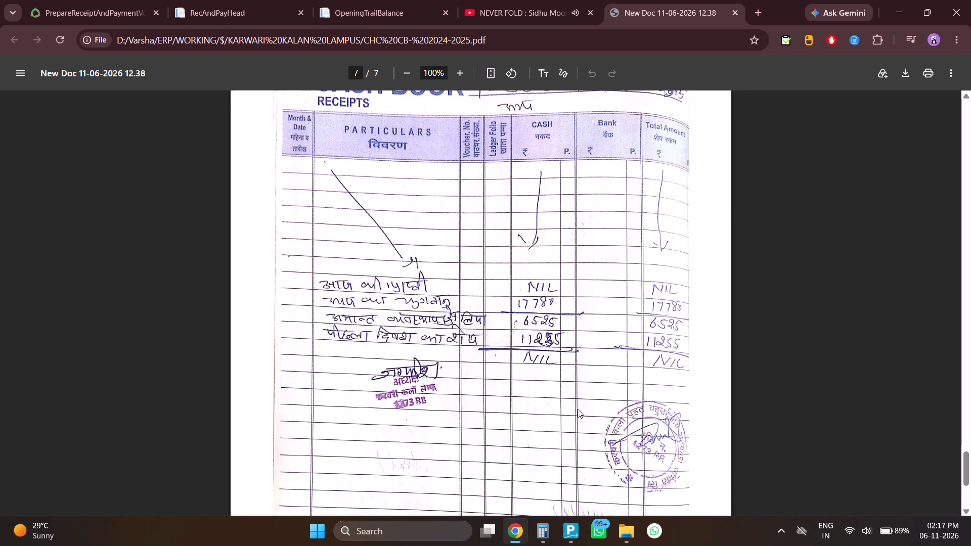
{"action": "scroll", "coordinate": [578, 409], "scroll_direction": "up", "scroll_amount": 2}
{"action": "scroll", "coordinate": [578, 409], "scroll_direction": "down", "scroll_amount": 1}
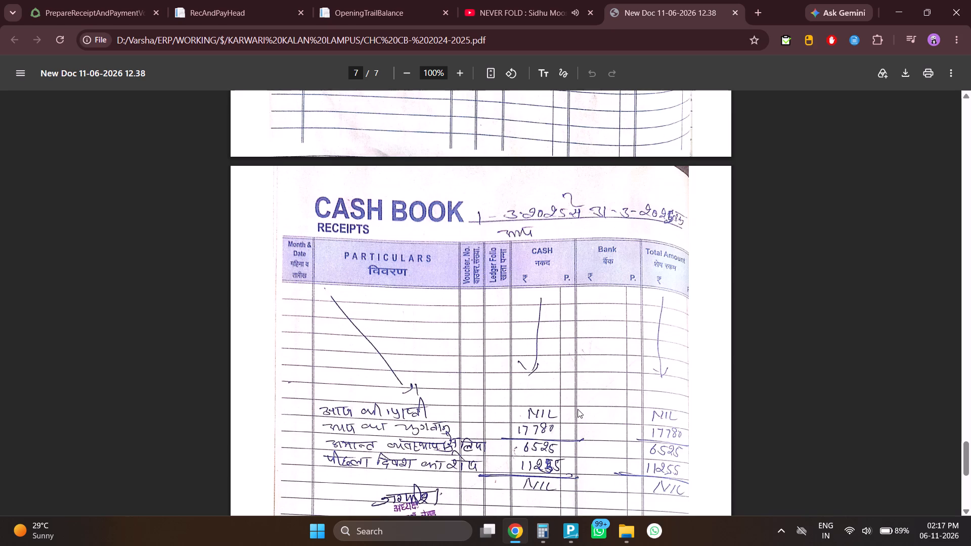
Start the March payment voucher from Cash, dated 30-3-25.
{"action": "key", "text": "alt+Tab"}
{"action": "key", "text": "F2"}
{"action": "type", "text": "31-3-"}
{"action": "key", "text": "Return"}
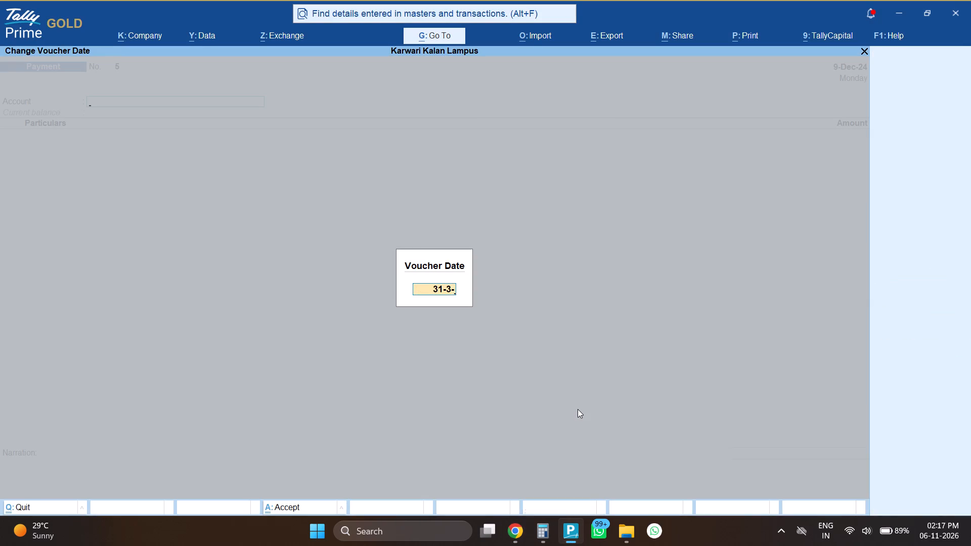
{"action": "key", "text": "F2"}
{"action": "type", "text": "30"}
{"action": "key", "text": "Return"}
{"action": "key", "text": "Return"}
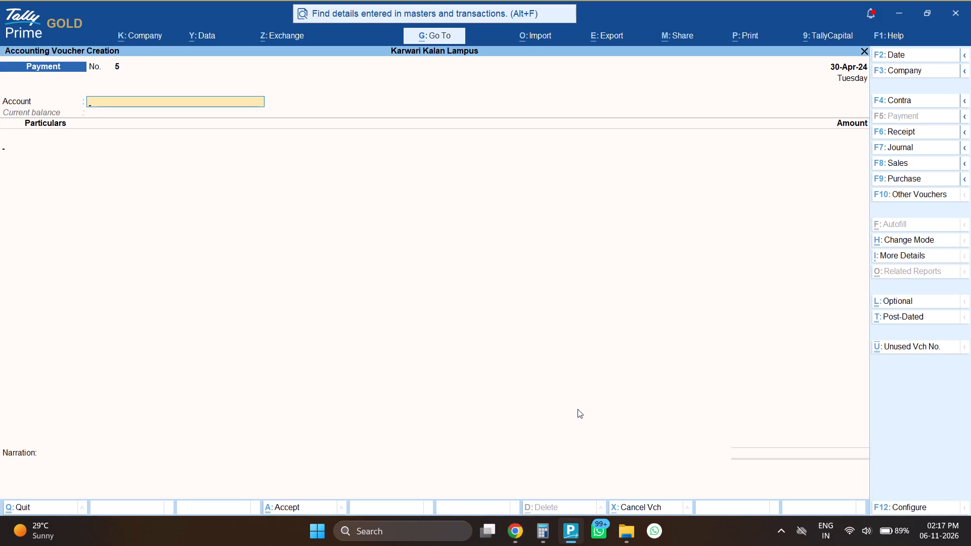
{"action": "key", "text": "F2"}
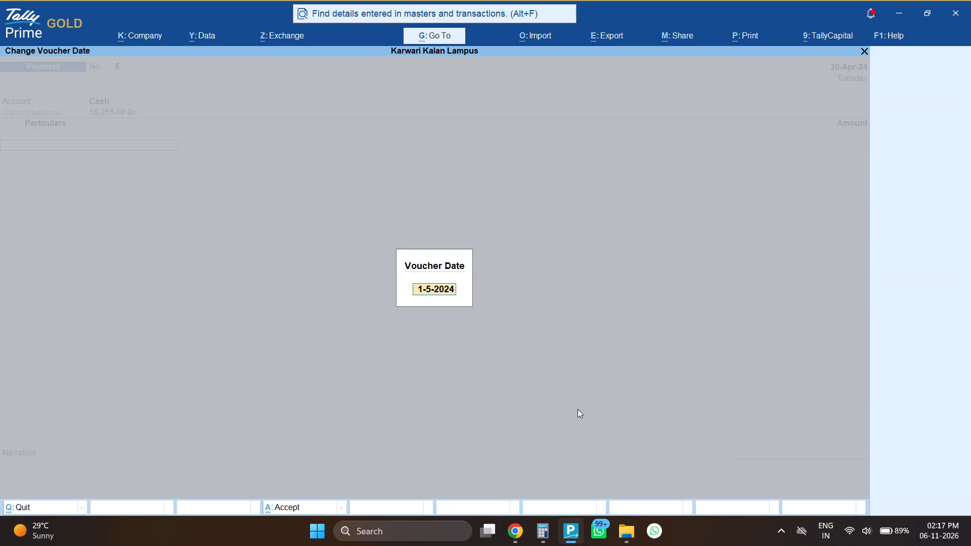
{"action": "type", "text": "30-3-25"}
{"action": "key", "text": "Return"}
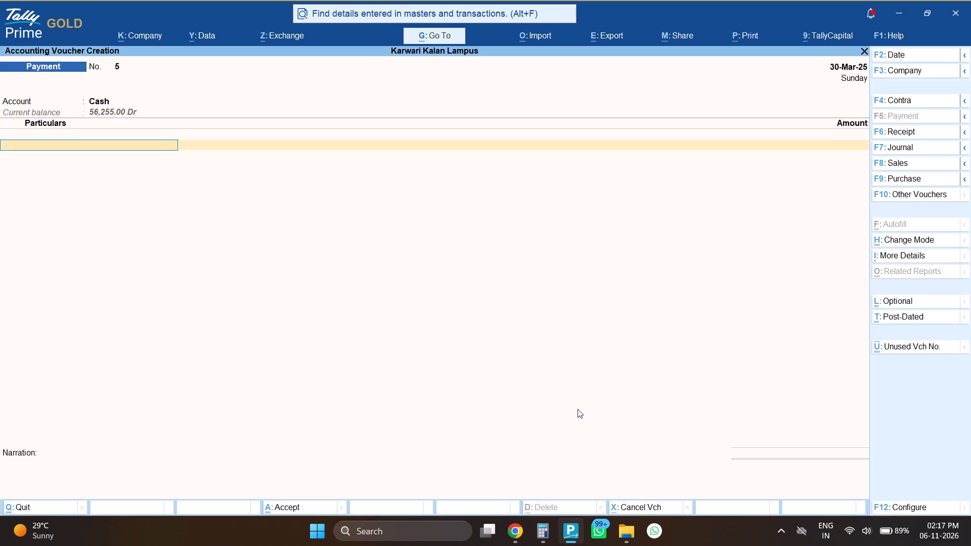
Enter 17,780 paid against CHC Exp, the March payments total in the cash book.
{"action": "type", "text": "chc"}
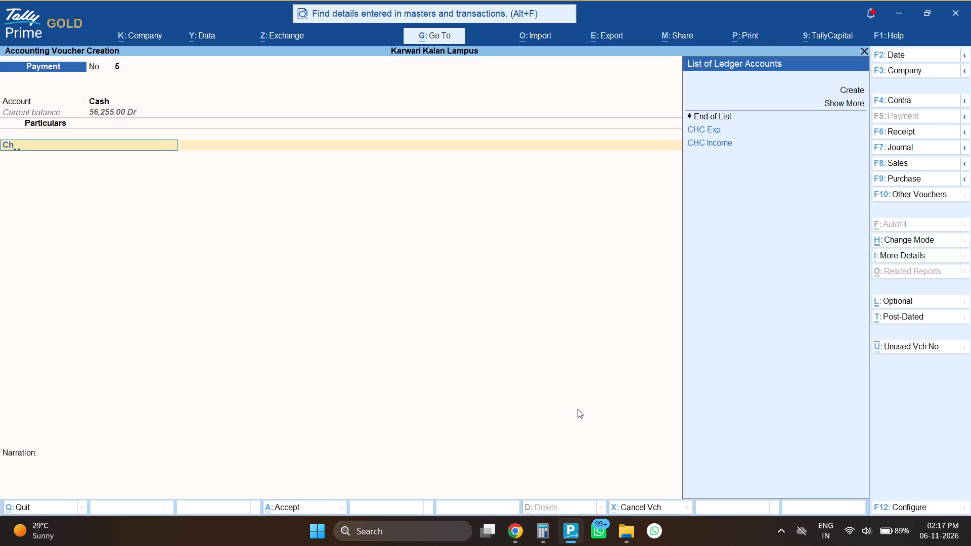
{"action": "key", "text": "Down"}
{"action": "key", "text": "Return"}
{"action": "key", "text": "alt+Tab"}
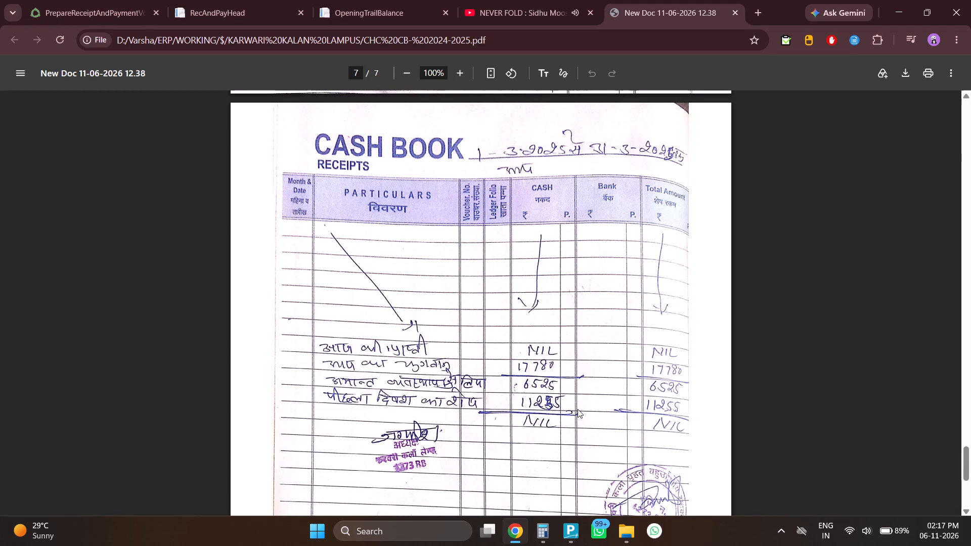
{"action": "key", "text": "alt+Tab"}
{"action": "type", "text": "17780"}
{"action": "key", "text": "Return"}
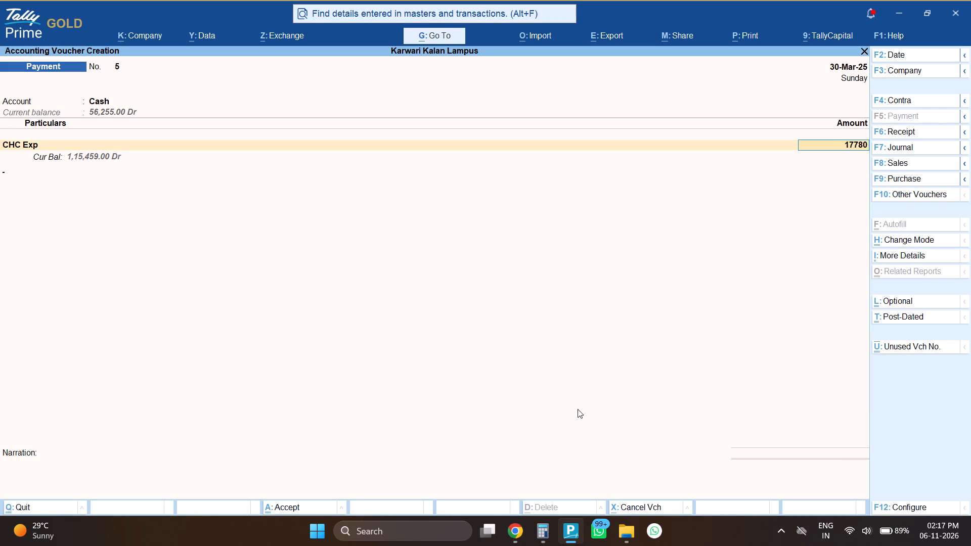
Check the CHC Exp payment and Cash balance against the March cash book page, and save the payment voucher.
{"action": "key", "text": "alt+Tab"}
{"action": "key", "text": "alt+Tab"}
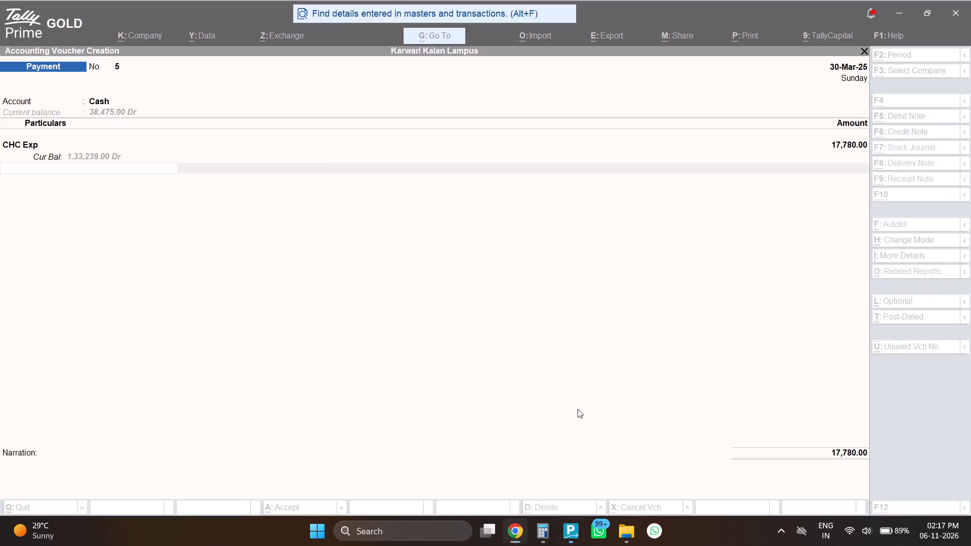
{"action": "key", "text": "alt+Tab"}
{"action": "key", "text": "alt+Tab"}
{"action": "key", "text": "alt+Tab"}
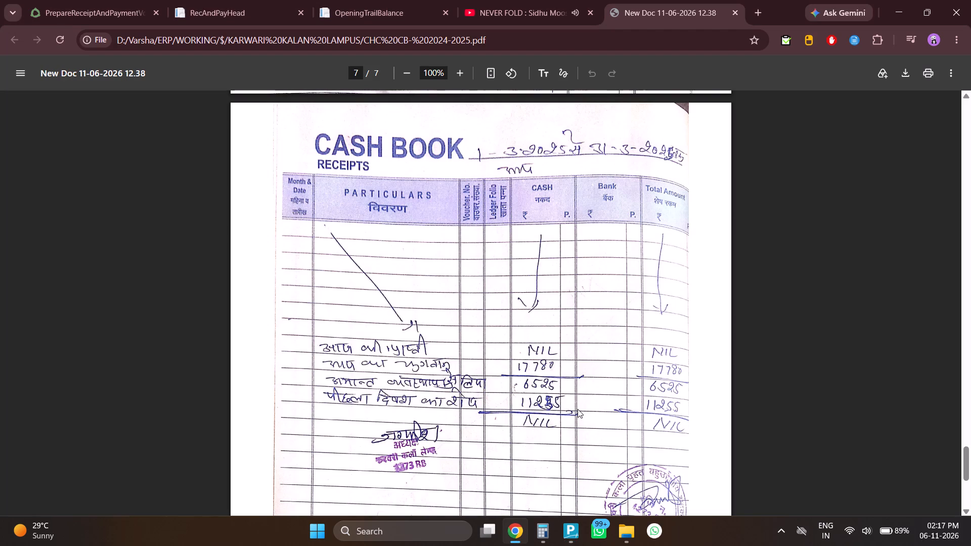
{"action": "key", "text": "alt+Tab"}
{"action": "key", "text": "ctrl+a"}
Check the cash book for anything after the March page, leave voucher entry and open the company's Trial Balance.
{"action": "key", "text": "alt+Tab"}
{"action": "scroll", "coordinate": [578, 409], "scroll_direction": "down", "scroll_amount": 3}
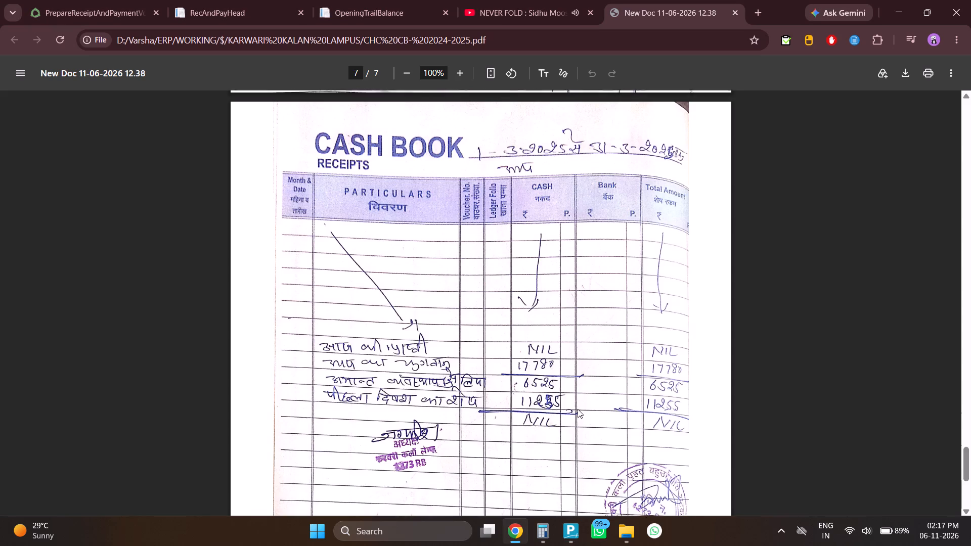
{"action": "scroll", "coordinate": [578, 409], "scroll_direction": "down", "scroll_amount": 10}
{"action": "key", "text": "alt+Tab"}
{"action": "key", "text": "Escape"}
{"action": "key", "text": "Escape"}
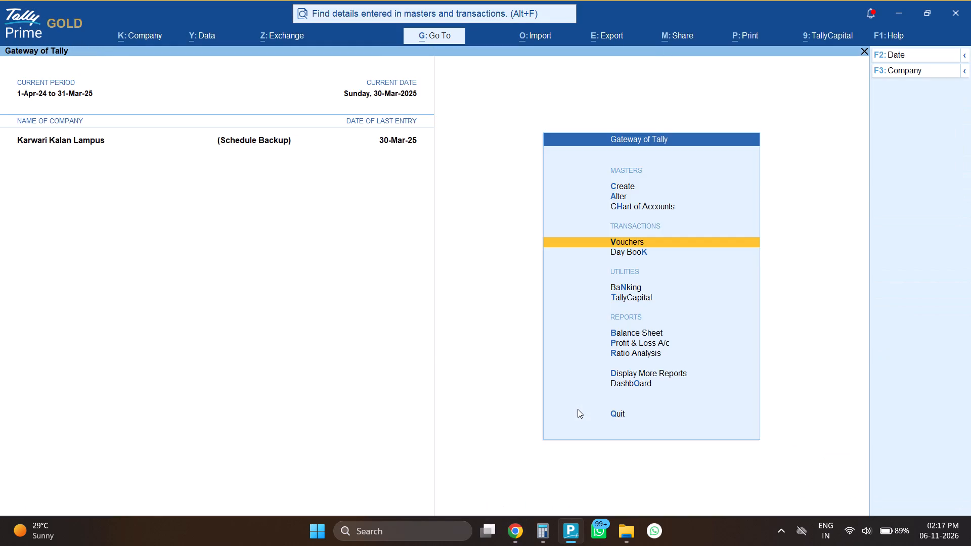
{"action": "key", "text": "Escape"}
{"action": "key", "text": "Escape"}
{"action": "key", "text": "Escape"}
{"action": "key", "text": "Escape"}
{"action": "type", "text": "dt"}
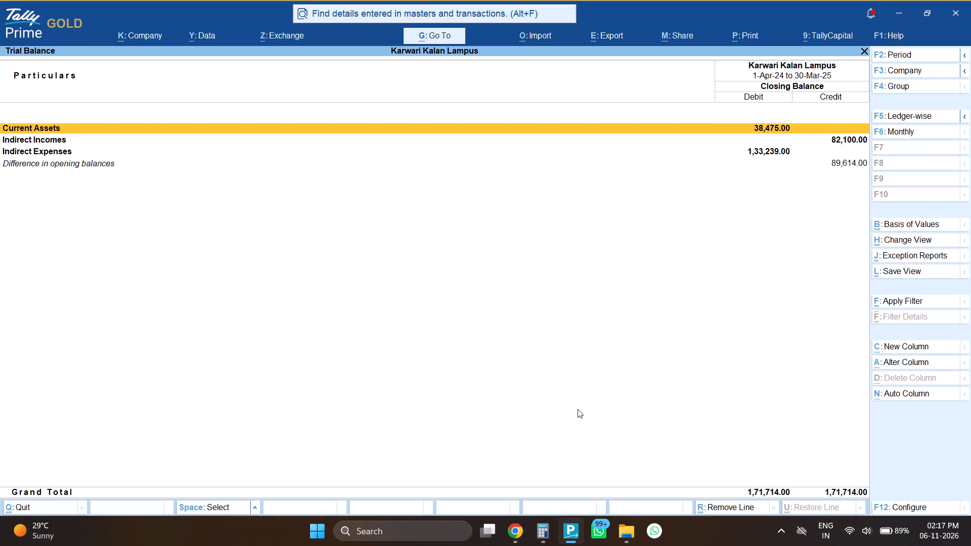
Show the Trial Balance in detailed format with Show Opening Balance and Show Transactions both set to Yes.
{"action": "key", "text": "alt+F1"}
{"action": "key", "text": "F12"}
{"action": "key", "text": "y"}
{"action": "key", "text": "Return"}
{"action": "key", "text": "y"}
{"action": "key", "text": "Return"}
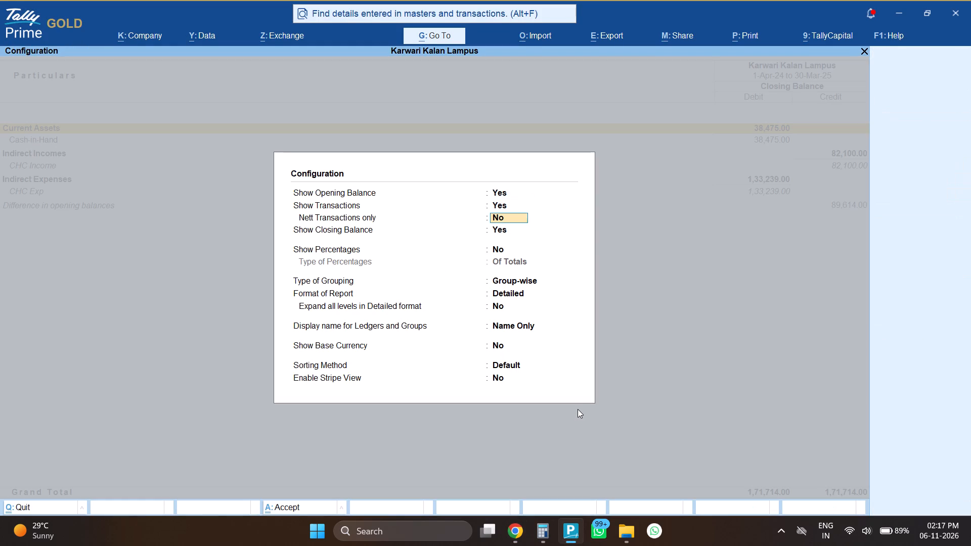
{"action": "key", "text": "ctrl+a"}
Examine the opening, transaction and closing figures for Cash-in-Hand, CHC Income, CHC Exp and the difference in opening balances.
{"action": "key", "text": "Down"}
{"action": "key", "text": "Down"}
{"action": "key", "text": "Down"}
{"action": "key", "text": "Down"}
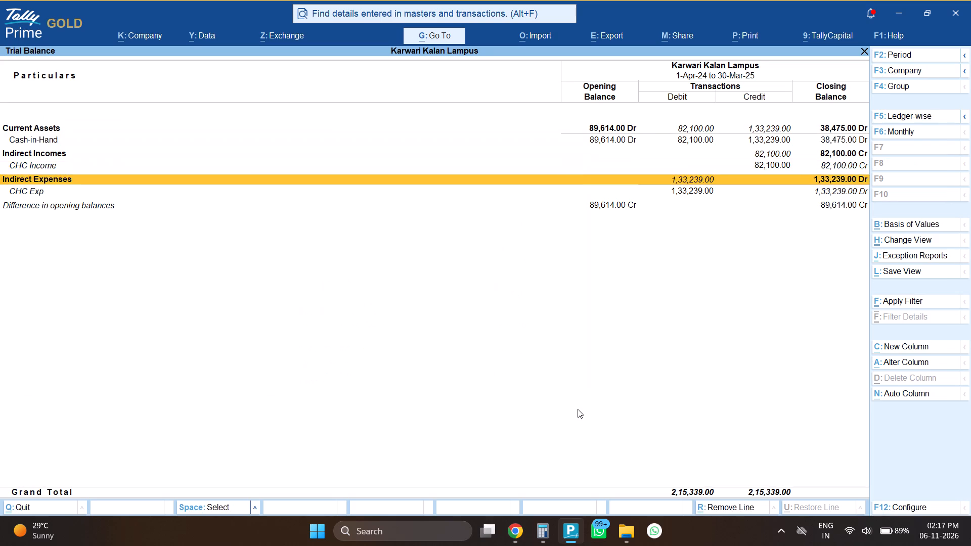
{"action": "key", "text": "Down"}
{"action": "key", "text": "Up"}
{"action": "key", "text": "Up"}
{"action": "key", "text": "Up"}
{"action": "key", "text": "Up"}
{"action": "key", "text": "Up"}
{"action": "key", "text": "Down"}
{"action": "key", "text": "Down"}
{"action": "key", "text": "Down"}
{"action": "key", "text": "Down"}
{"action": "key", "text": "Down"}
{"action": "key", "text": "Down"}
{"action": "key", "text": "Up"}
{"action": "key", "text": "Up"}
{"action": "key", "text": "Up"}
{"action": "key", "text": "Up"}
{"action": "key", "text": "Down"}
{"action": "key", "text": "Down"}
{"action": "key", "text": "Down"}
{"action": "key", "text": "Down"}
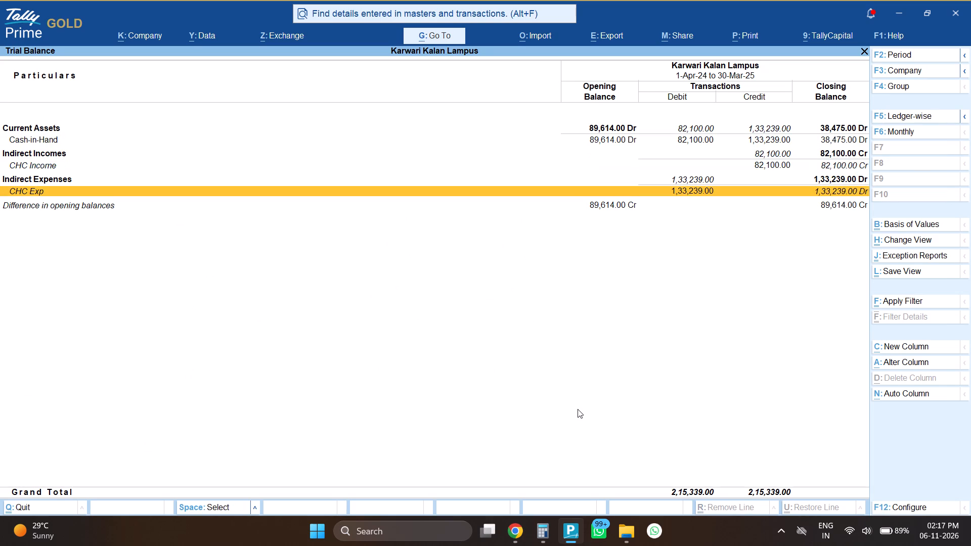
{"action": "key", "text": "Up"}
{"action": "key", "text": "Up"}
{"action": "key", "text": "Up"}
{"action": "key", "text": "Up"}
{"action": "key", "text": "Down"}
{"action": "key", "text": "Down"}
{"action": "key", "text": "Down"}
{"action": "key", "text": "Down"}
{"action": "key", "text": "Down"}
{"action": "key", "text": "Up"}
{"action": "key", "text": "Up"}
{"action": "key", "text": "Up"}
{"action": "key", "text": "Up"}
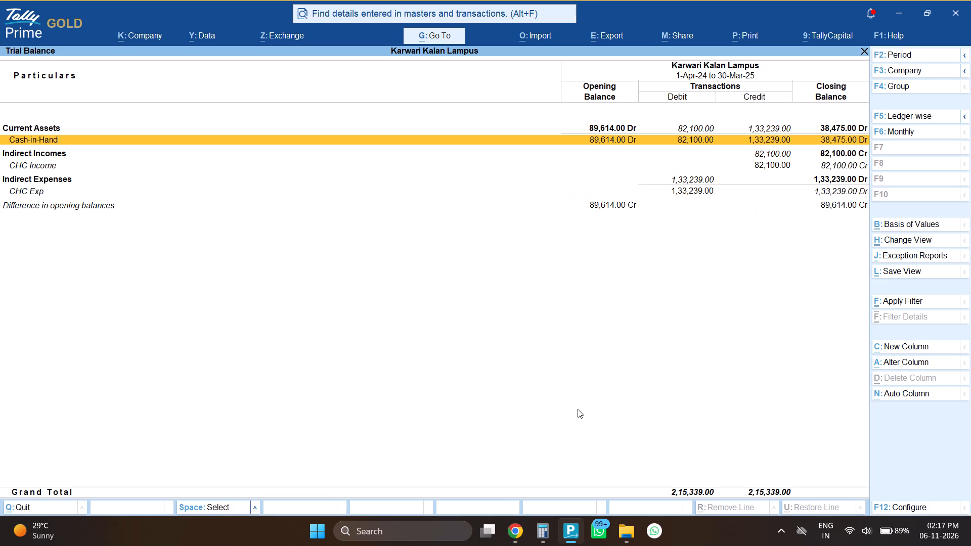
Open the Cash ledger's vouchers from Cash-in-Hand for the period 1-Apr-24 to 30-Mar-25.
{"action": "key", "text": "Return"}
{"action": "key", "text": "Return"}
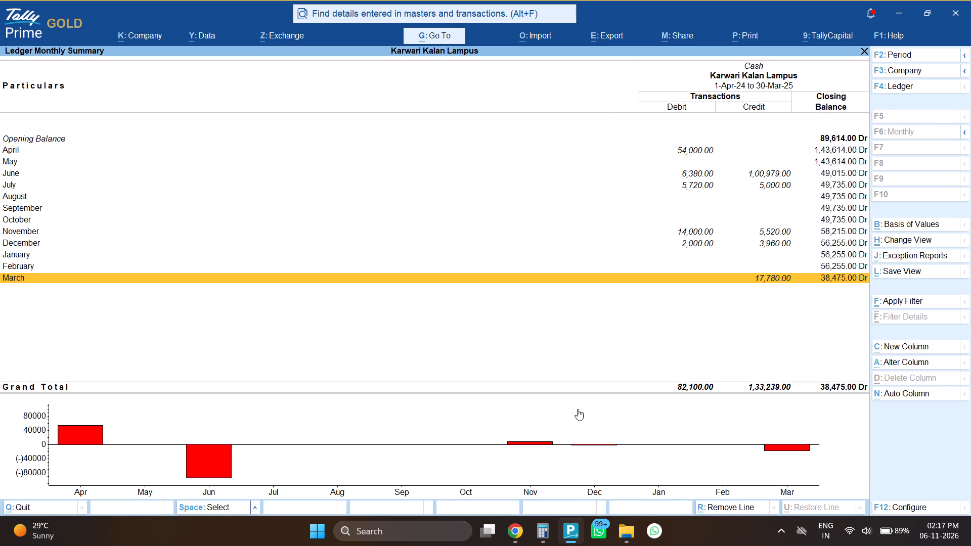
{"action": "key", "text": "Return"}
{"action": "key", "text": "F2"}
{"action": "key", "text": "space"}
{"action": "key", "text": "Return"}
{"action": "key", "text": "space"}
{"action": "key", "text": "Return"}
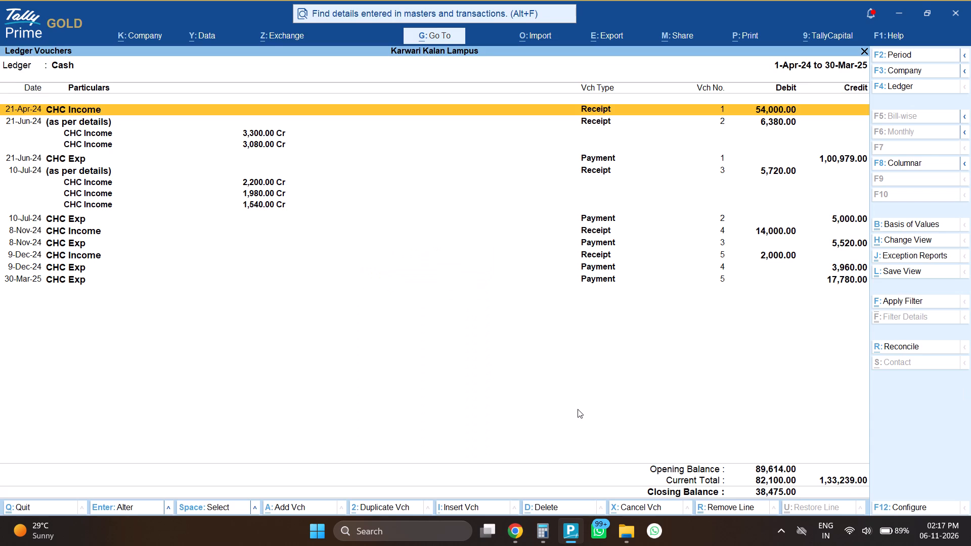
Compare the first Cash ledger receipt, dated 21-Apr-24, with the April 2024 cash book page and mark its line.
{"action": "key", "text": "alt+Tab"}
{"action": "scroll", "coordinate": [578, 409], "scroll_direction": "up", "scroll_amount": 20}
{"action": "scroll", "coordinate": [578, 409], "scroll_direction": "up", "scroll_amount": 11}
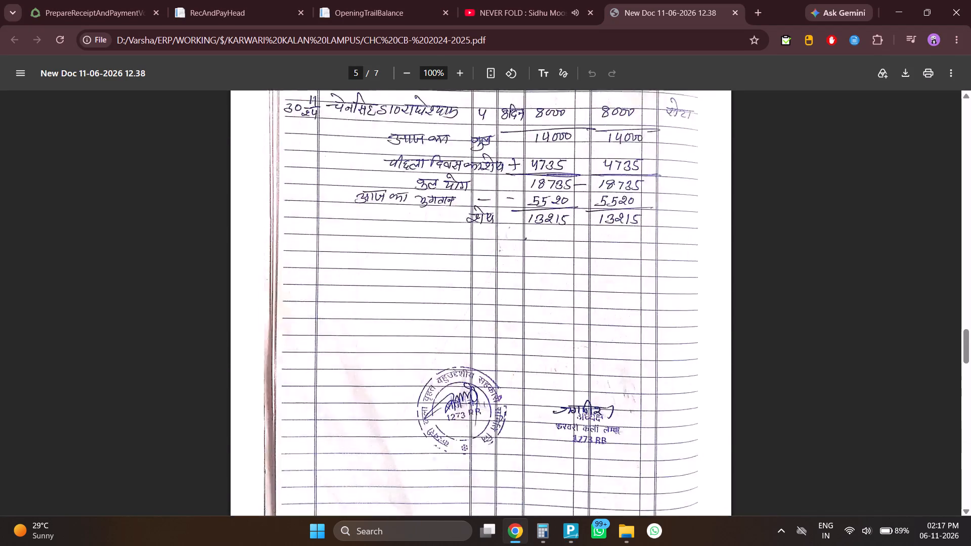
{"action": "scroll", "coordinate": [578, 405], "scroll_direction": "up", "scroll_amount": 20}
{"action": "scroll", "coordinate": [578, 405], "scroll_direction": "up", "scroll_amount": 20}
{"action": "scroll", "coordinate": [578, 405], "scroll_direction": "up", "scroll_amount": 8}
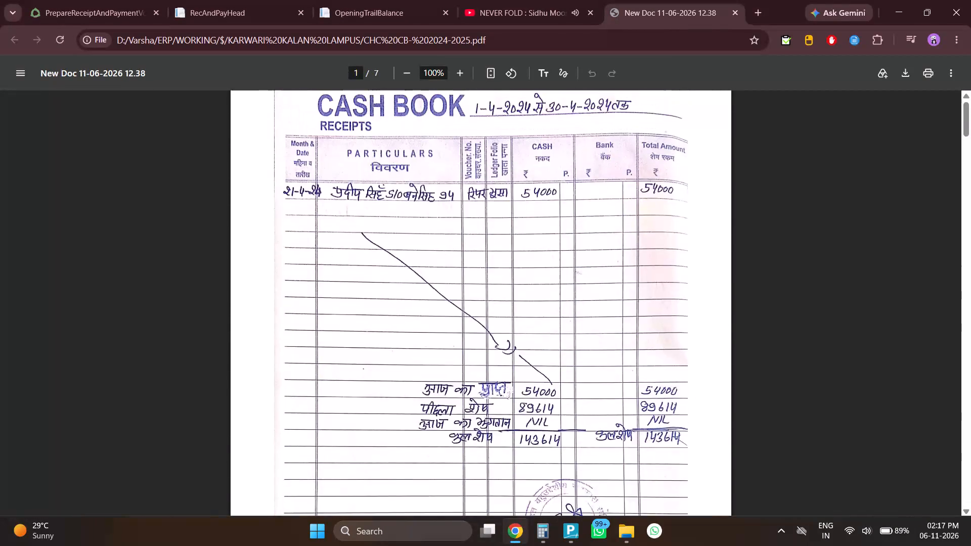
{"action": "scroll", "coordinate": [578, 404], "scroll_direction": "up", "scroll_amount": 3}
{"action": "key", "text": "alt+Tab"}
{"action": "key", "text": "space"}
{"action": "key", "text": "Down"}
{"action": "key", "text": "alt+Tab"}
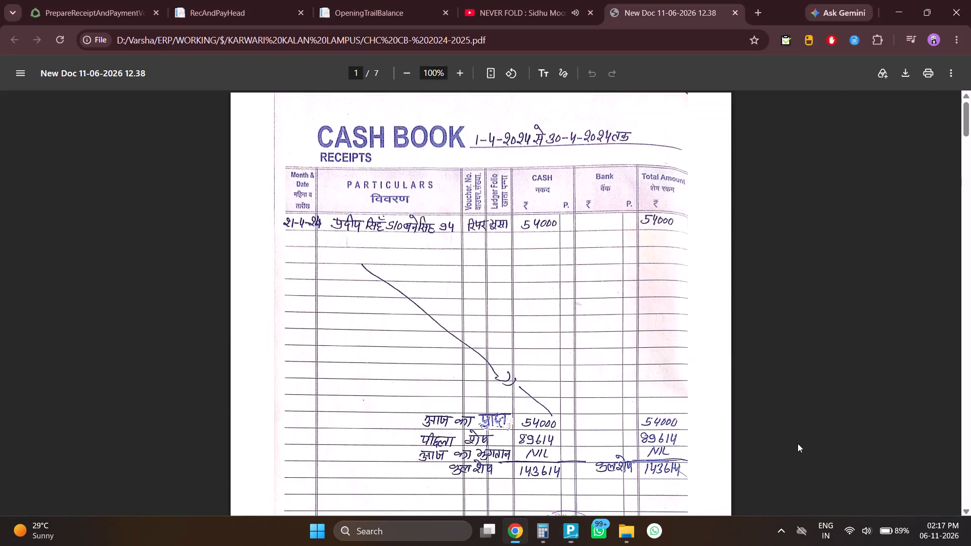
{"action": "key", "text": "alt+Tab"}
Configure the Cash ledger vouchers report with Show Running Balance set to Yes.
{"action": "key", "text": "F12"}
{"action": "key", "text": "Down"}
{"action": "key", "text": "Down"}
{"action": "key", "text": "Down"}
{"action": "key", "text": "Down"}
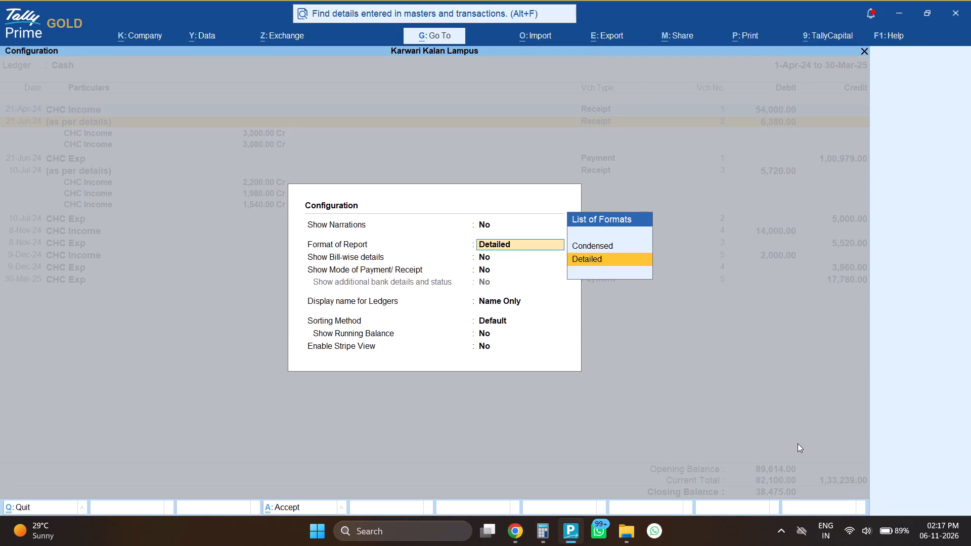
{"action": "key", "text": "Return"}
{"action": "key", "text": "Return"}
{"action": "key", "text": "Return"}
{"action": "key", "text": "Return"}
{"action": "key", "text": "Return"}
{"action": "key", "text": "y"}
{"action": "key", "text": "Return"}
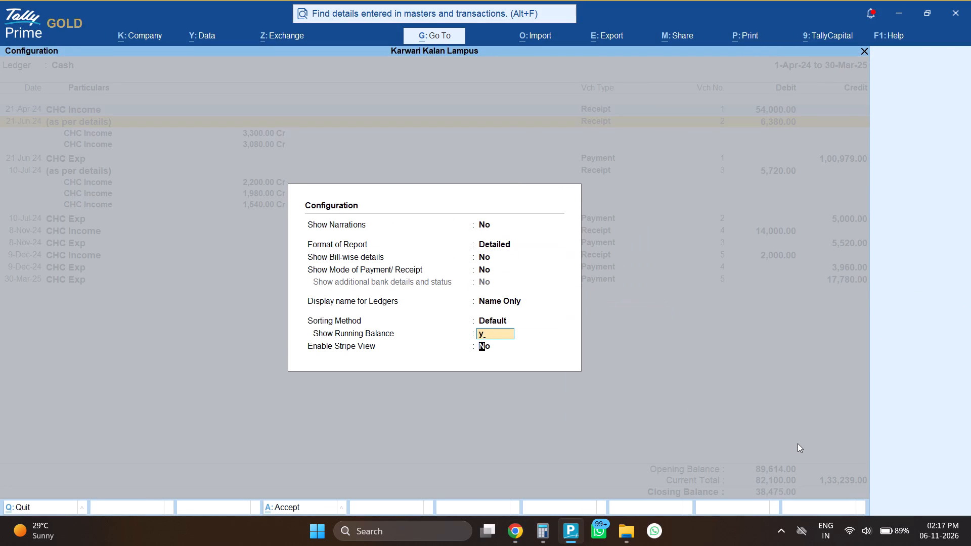
{"action": "key", "text": "Return"}
{"action": "key", "text": "ctrl+a"}
Check the 21-Apr-24 CHC Income receipt, opening balance and running balance against the April cash book page, and mark the receipt line.
{"action": "key", "text": "Up"}
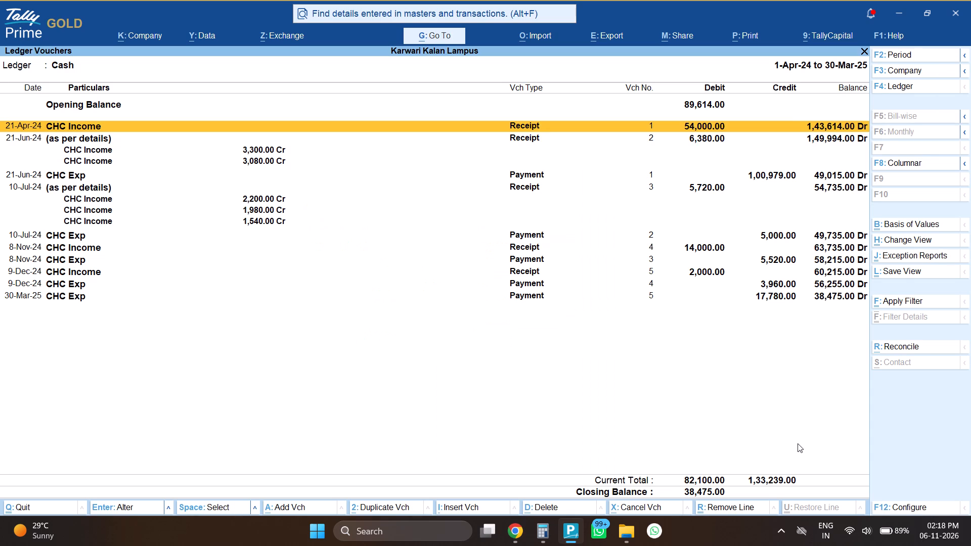
{"action": "key", "text": "Up"}
{"action": "key", "text": "alt+Tab"}
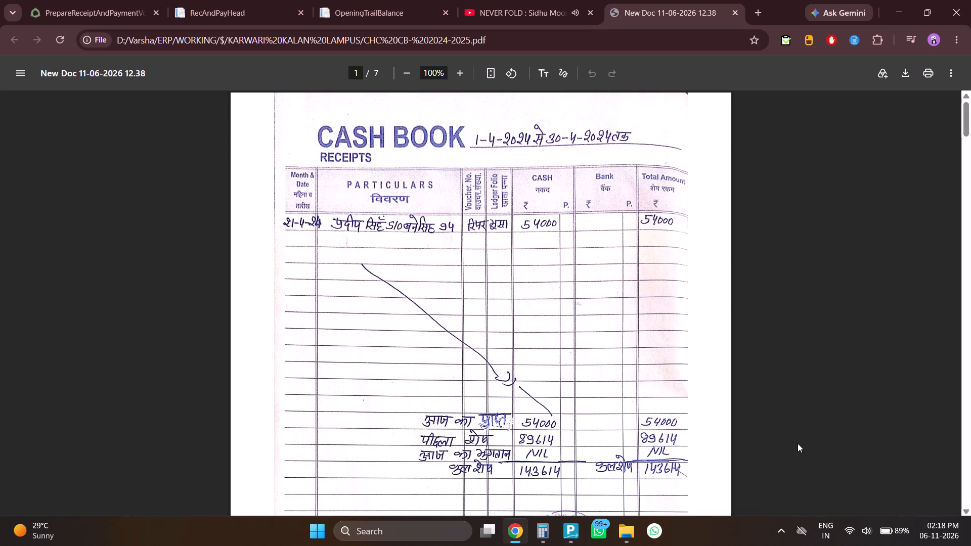
{"action": "key", "text": "alt+Tab"}
{"action": "key", "text": "alt+Tab"}
{"action": "key", "text": "alt+Tab"}
{"action": "key", "text": "space"}
{"action": "key", "text": "alt+Tab"}
{"action": "scroll", "coordinate": [685, 462], "scroll_direction": "down", "scroll_amount": 4}
{"action": "key", "text": "alt+Tab"}
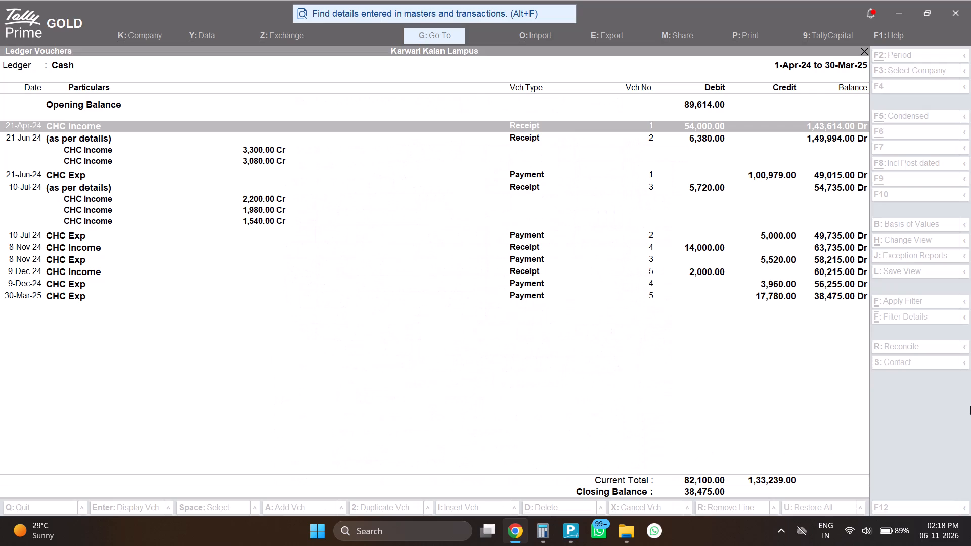
{"action": "key", "text": "alt+Tab"}
{"action": "key", "text": "alt+Tab"}
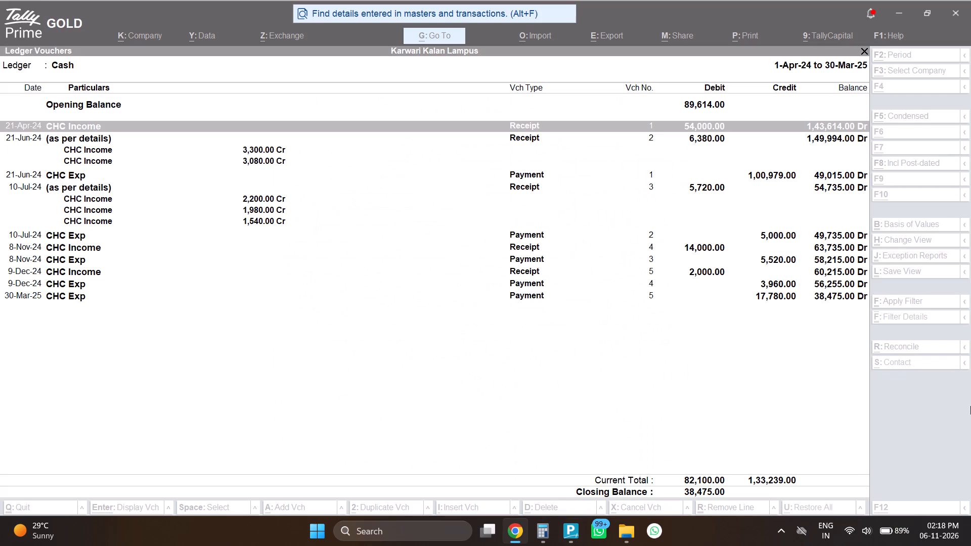
Compare the Cash ledger's entries following the April receipt with the May 2024 cash book page's payment and balance.
{"action": "key", "text": "Down"}
{"action": "key", "text": "alt+Tab"}
{"action": "scroll", "coordinate": [801, 386], "scroll_direction": "down", "scroll_amount": 6}
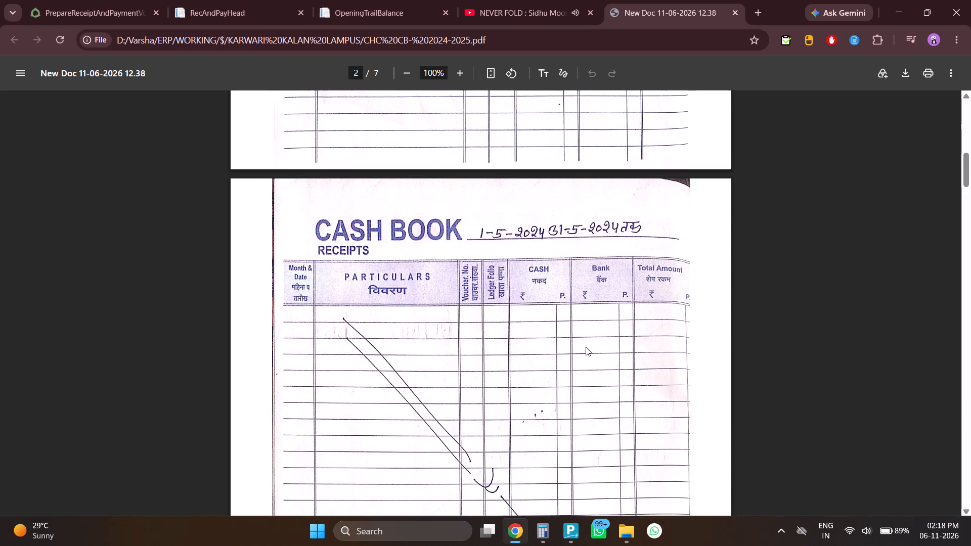
{"action": "scroll", "coordinate": [586, 347], "scroll_direction": "down", "scroll_amount": 9}
{"action": "scroll", "coordinate": [586, 347], "scroll_direction": "up", "scroll_amount": 4}
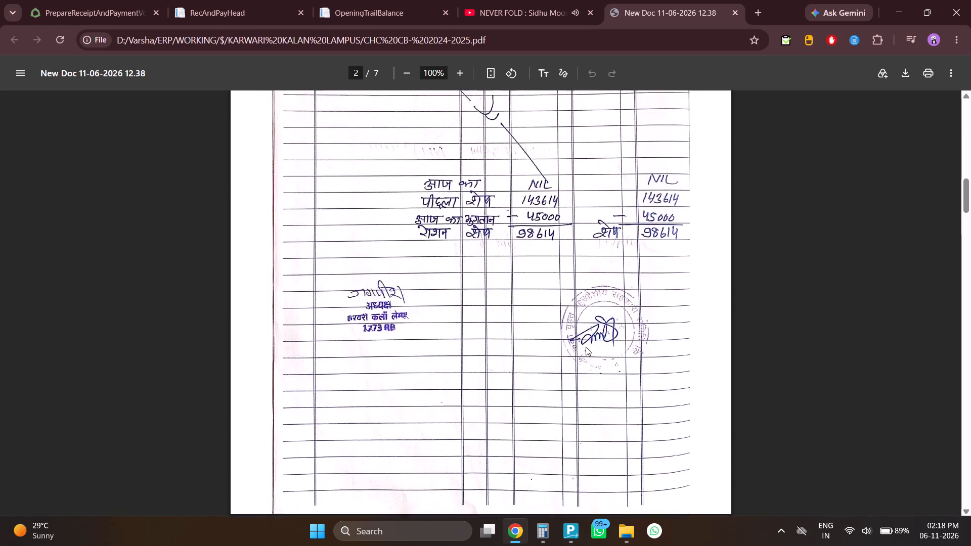
{"action": "scroll", "coordinate": [537, 303], "scroll_direction": "up", "scroll_amount": 2}
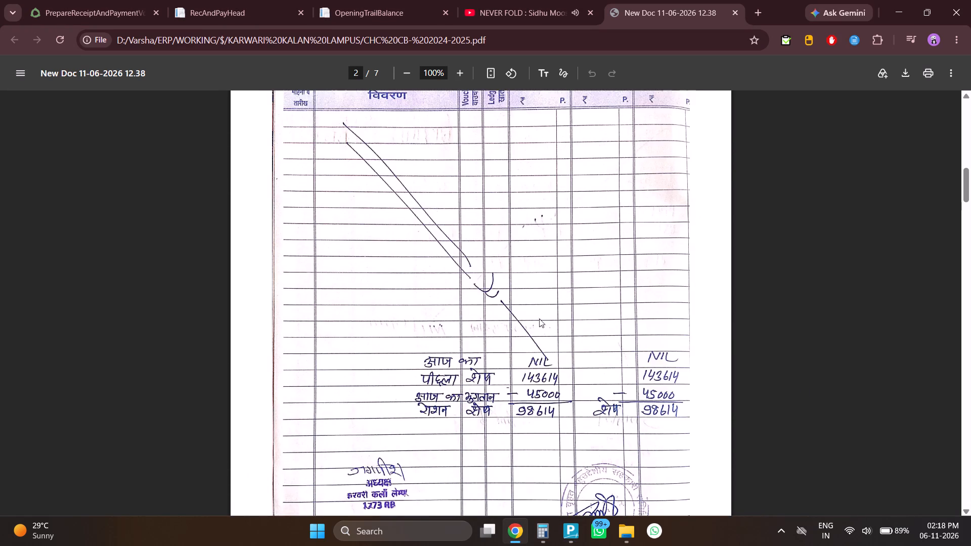
{"action": "scroll", "coordinate": [603, 390], "scroll_direction": "up", "scroll_amount": 1}
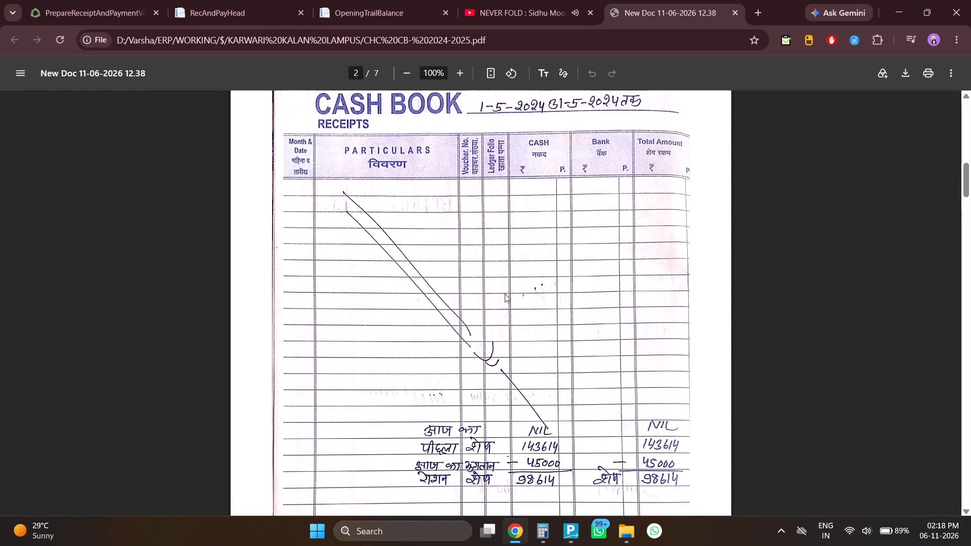
{"action": "scroll", "coordinate": [523, 354], "scroll_direction": "down", "scroll_amount": 1}
{"action": "scroll", "coordinate": [507, 254], "scroll_direction": "up", "scroll_amount": 1}
{"action": "key", "text": "alt+Tab"}
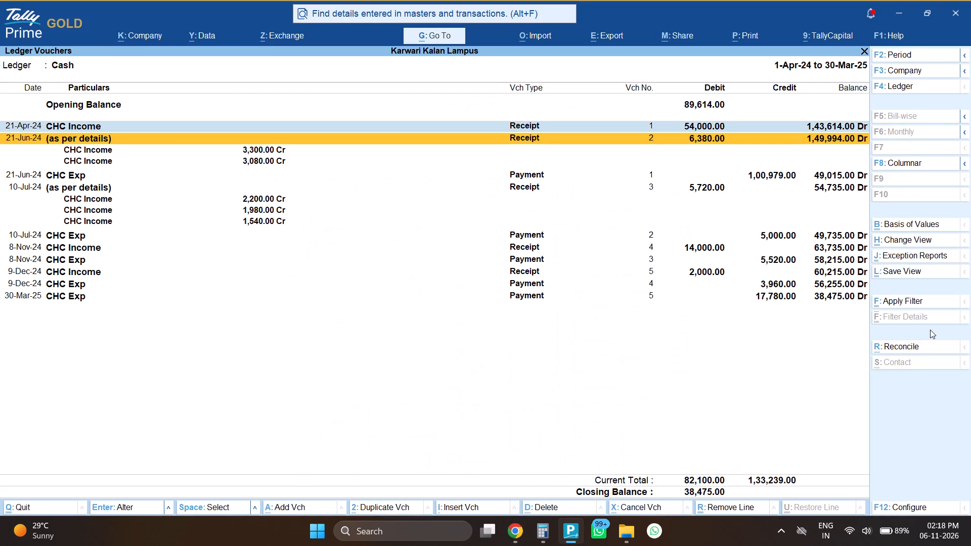
Insert a payment voucher dated 1-May-24 from Cash to CHC Exp for 45,000 and save it.
{"action": "key", "text": "alt+i"}
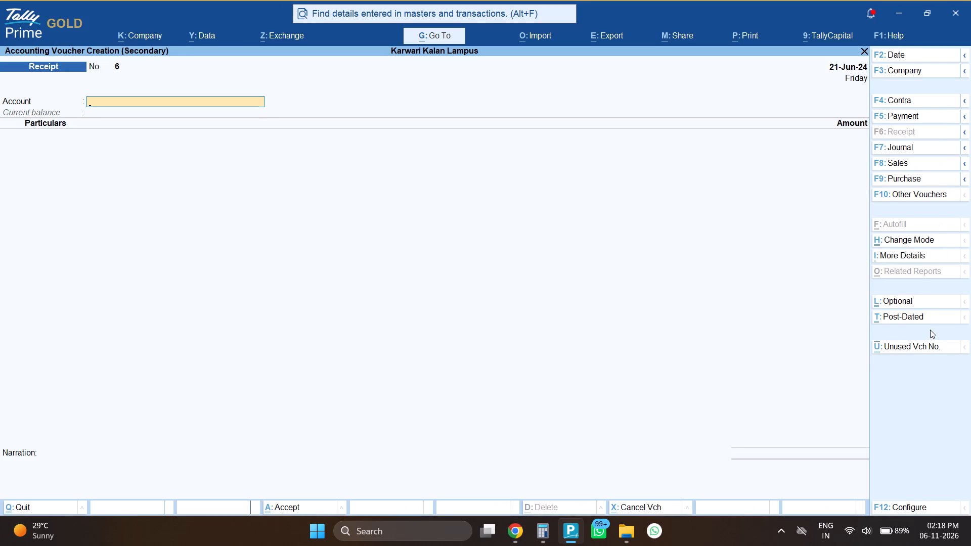
{"action": "key", "text": "F2"}
{"action": "type", "text": "1-5"}
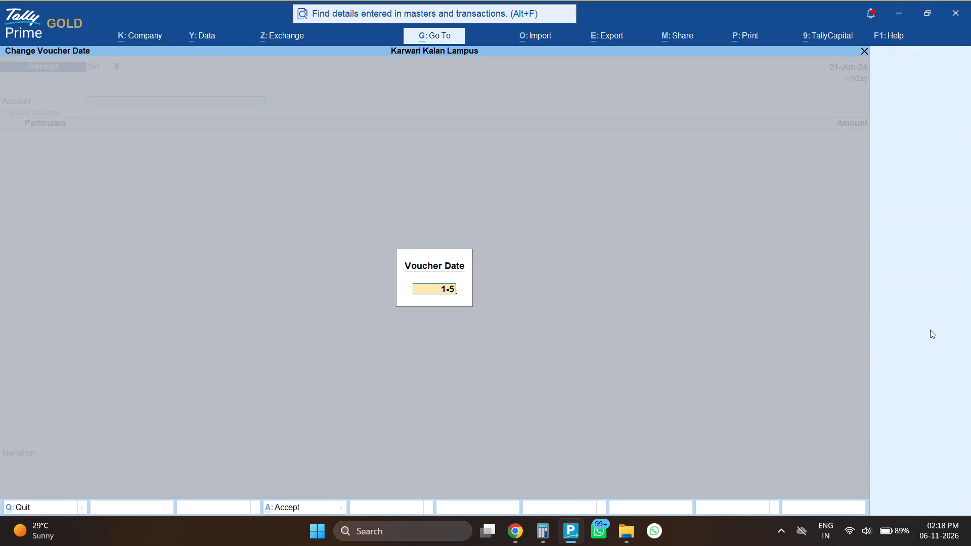
{"action": "key", "text": "Return"}
{"action": "key", "text": "F6"}
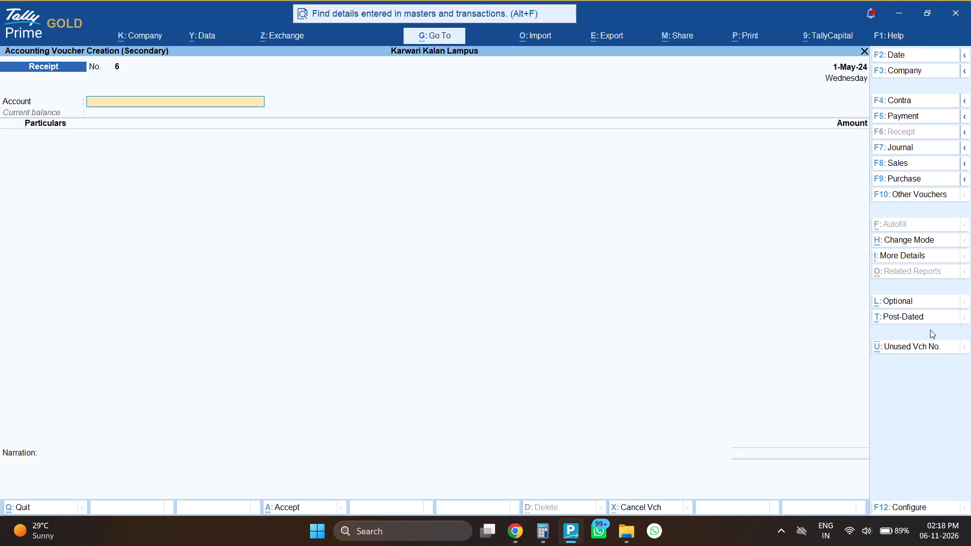
{"action": "key", "text": "F5"}
{"action": "key", "text": "Return"}
{"action": "key", "text": "alt+Tab"}
{"action": "key", "text": "alt+Tab"}
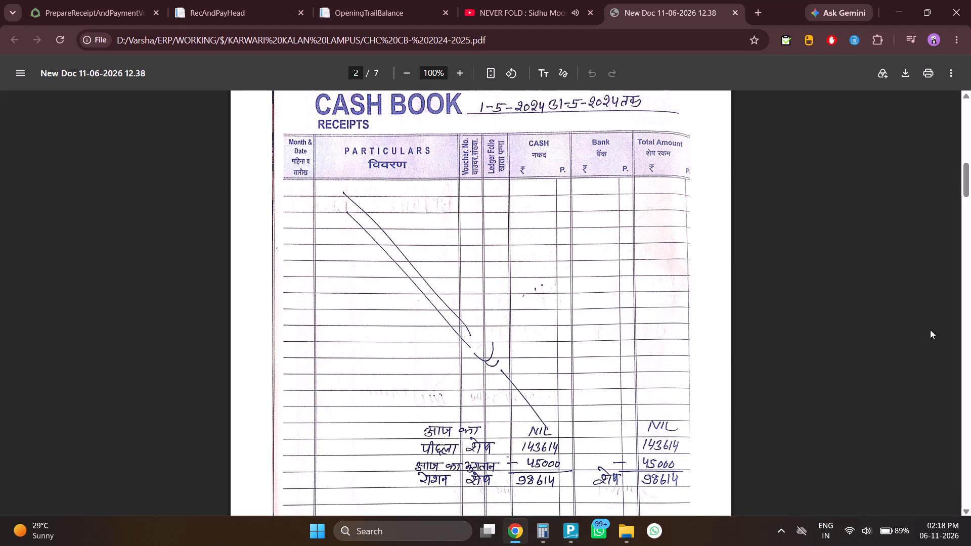
{"action": "type", "text": "chc"}
{"action": "key", "text": "Down"}
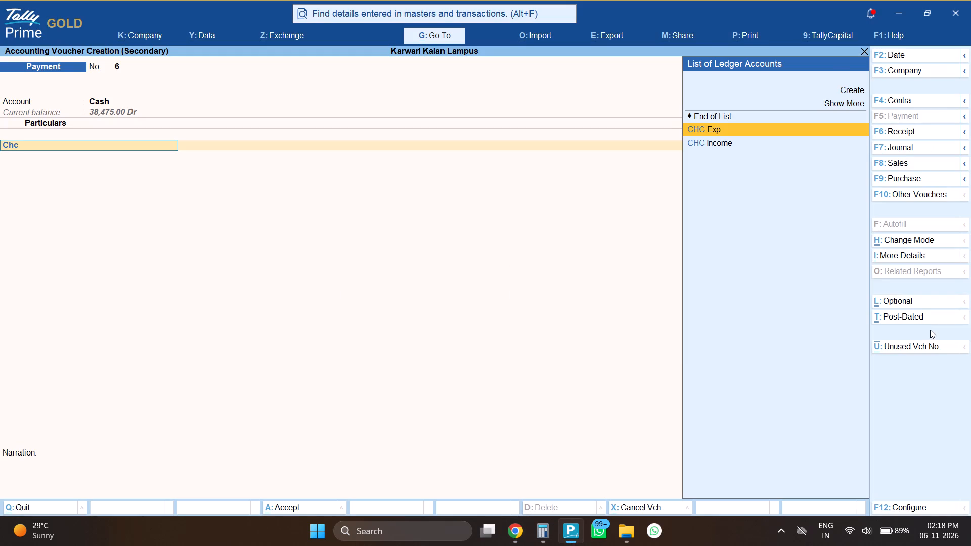
{"action": "key", "text": "Return"}
{"action": "type", "text": "45000"}
{"action": "key", "text": "Return"}
{"action": "key", "text": "ctrl+a"}
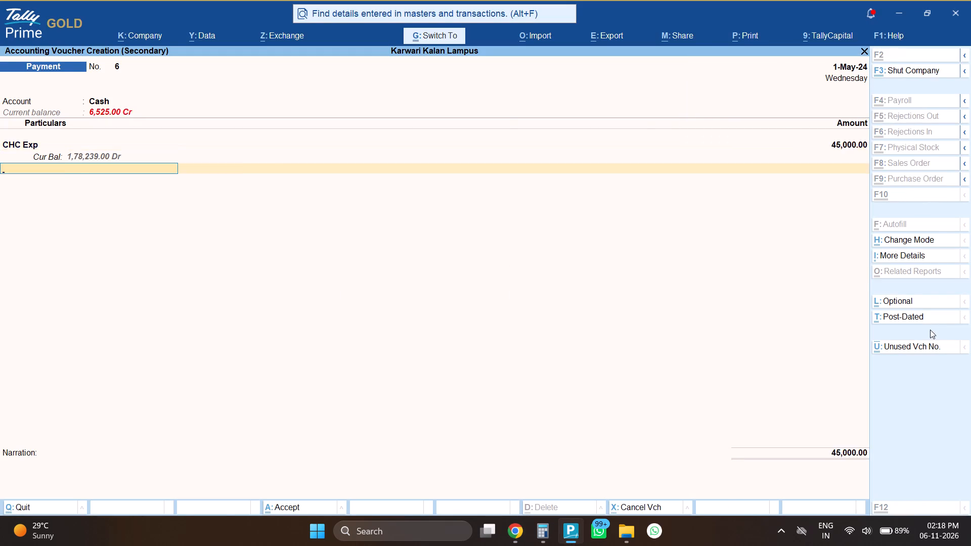
Recheck the 21-Apr-24 CHC Income receipt and its running balance against the April cash book page, and mark the line.
{"action": "key", "text": "Down"}
{"action": "key", "text": "Up"}
{"action": "key", "text": "Up"}
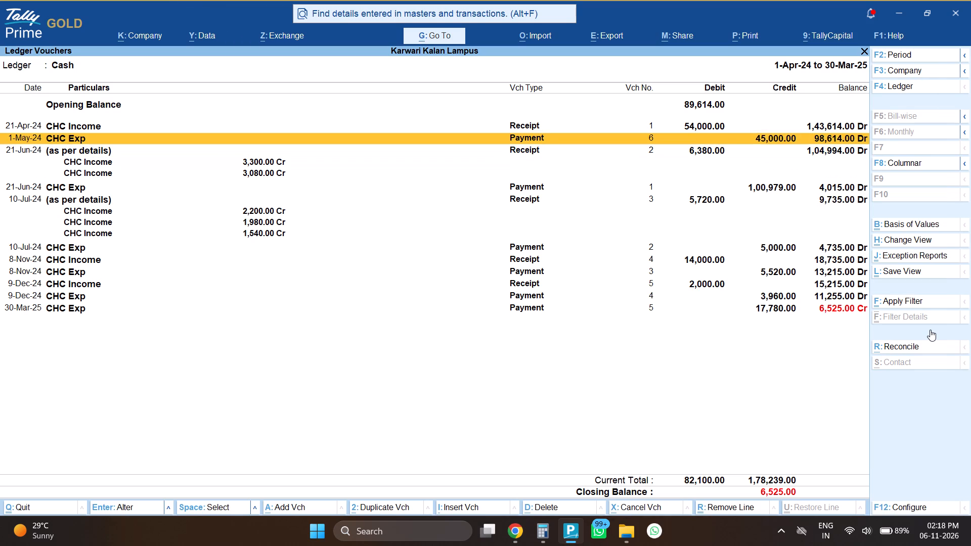
{"action": "key", "text": "alt+Tab"}
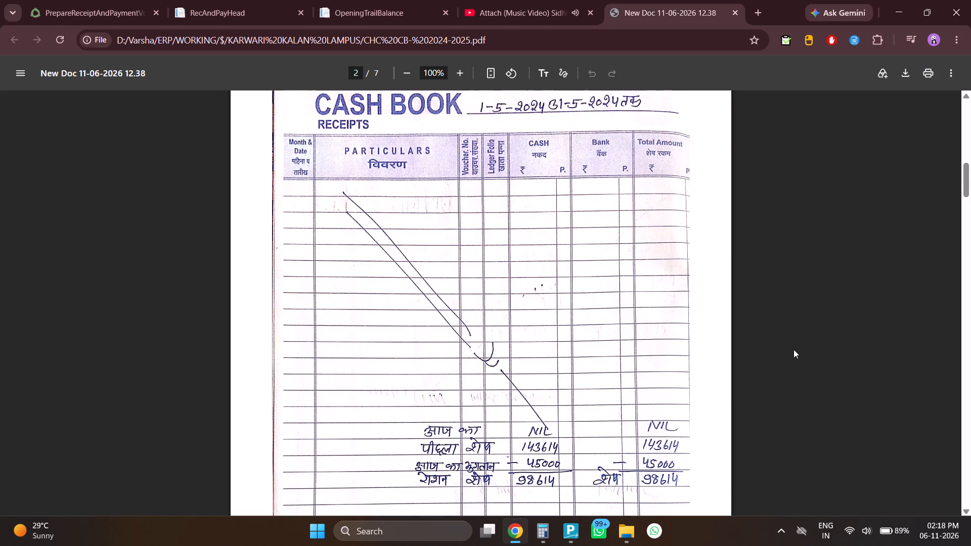
{"action": "scroll", "coordinate": [793, 349], "scroll_direction": "up", "scroll_amount": 12}
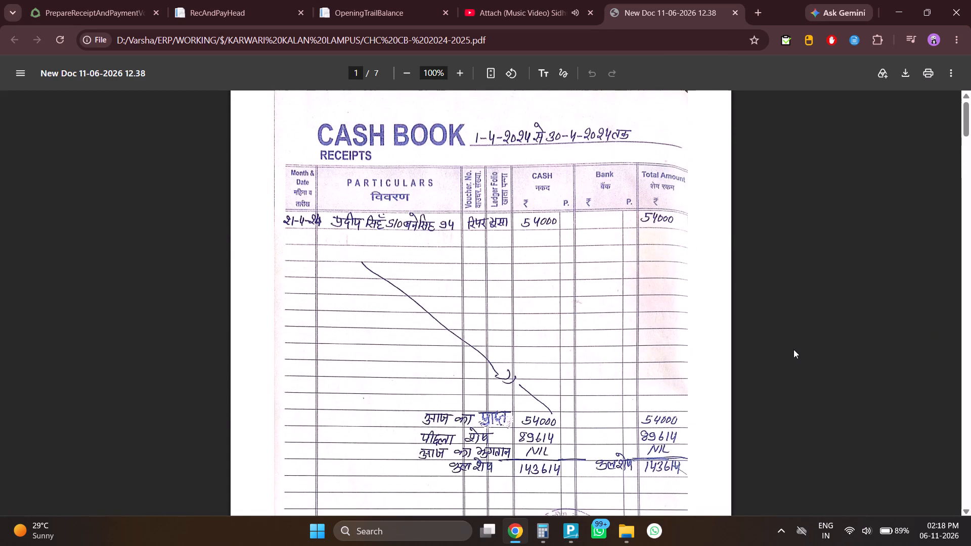
{"action": "key", "text": "alt+Tab"}
{"action": "key", "text": "alt+Tab"}
{"action": "key", "text": "alt+Tab"}
{"action": "key", "text": "Up"}
{"action": "key", "text": "space"}
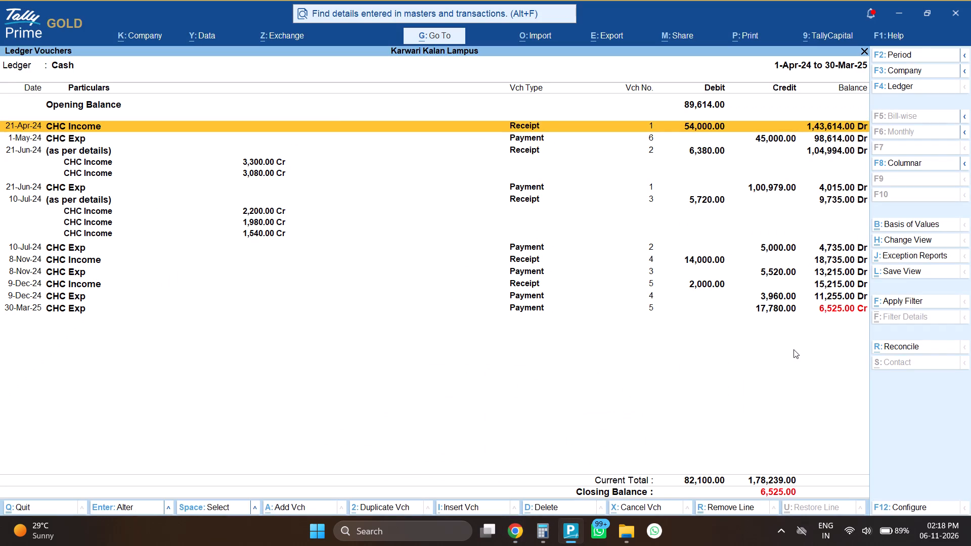
Check the 1-May-24 CHC Exp payment and running balance against the May 2024 cash book page, and mark the line.
{"action": "key", "text": "Down"}
{"action": "key", "text": "alt+Tab"}
{"action": "scroll", "coordinate": [793, 346], "scroll_direction": "down", "scroll_amount": 1}
{"action": "key", "text": "alt+Tab"}
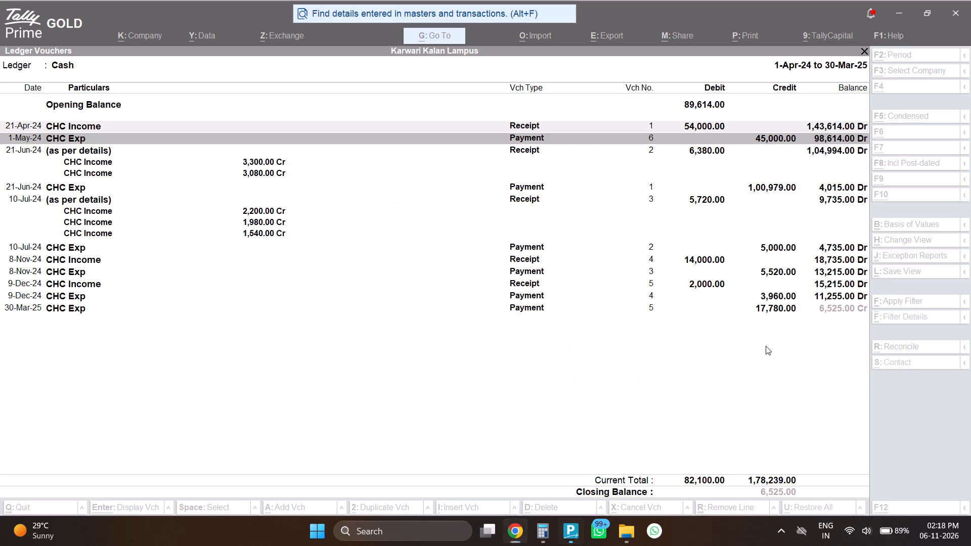
{"action": "key", "text": "alt+Tab"}
{"action": "scroll", "coordinate": [493, 402], "scroll_direction": "down", "scroll_amount": 7}
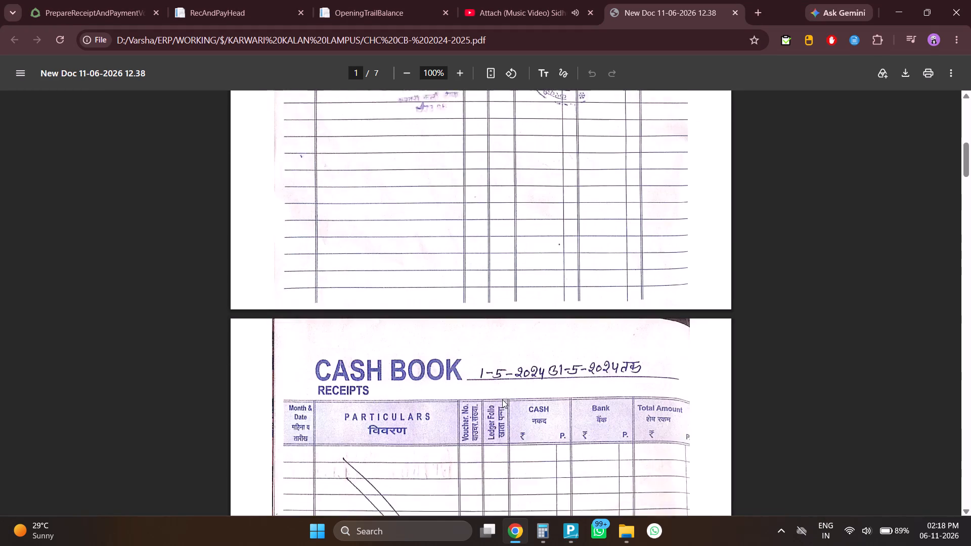
{"action": "scroll", "coordinate": [502, 399], "scroll_direction": "down", "scroll_amount": 6}
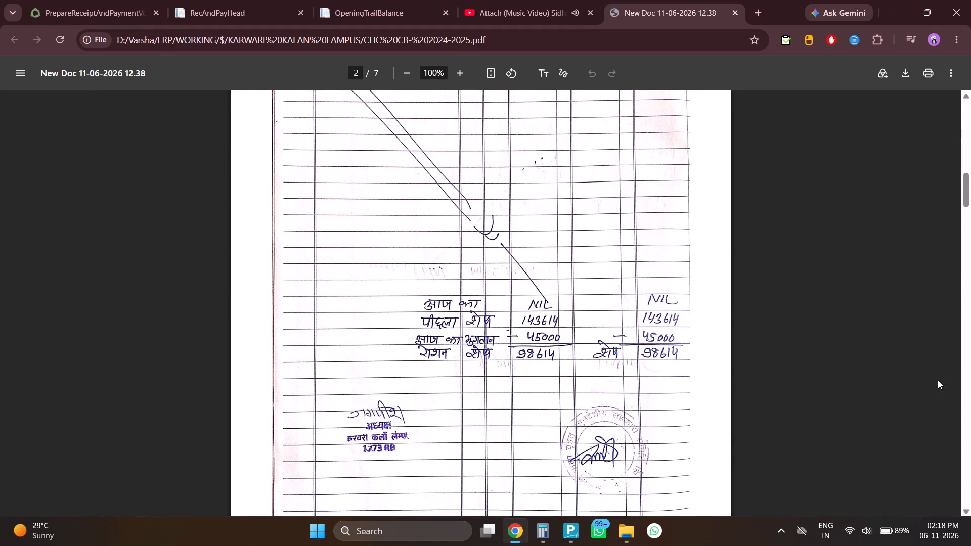
{"action": "key", "text": "alt+Tab"}
{"action": "key", "text": "space"}
{"action": "key", "text": "alt+Tab"}
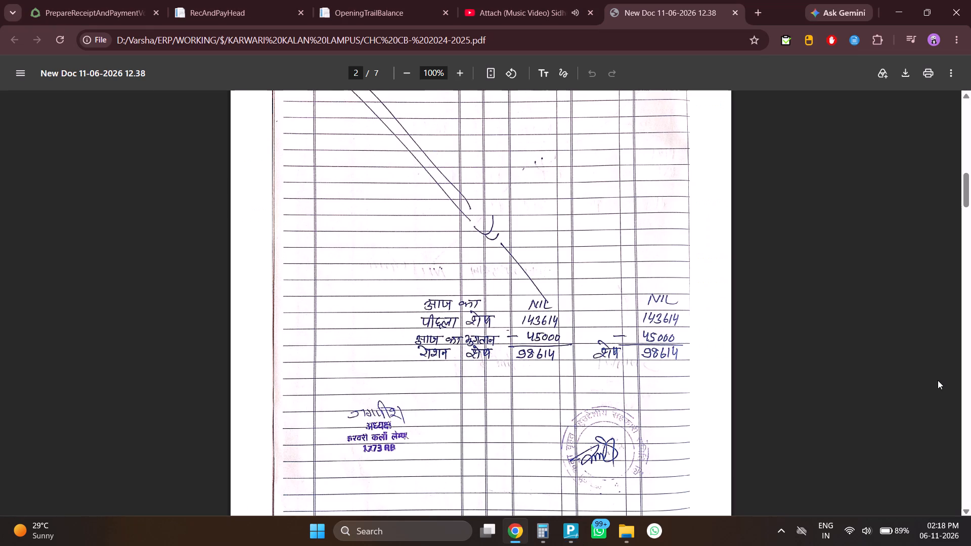
{"action": "left_click_drag", "start_coordinate": [535, 335], "coordinate": [588, 373]}
{"action": "key", "text": "alt+Tab"}
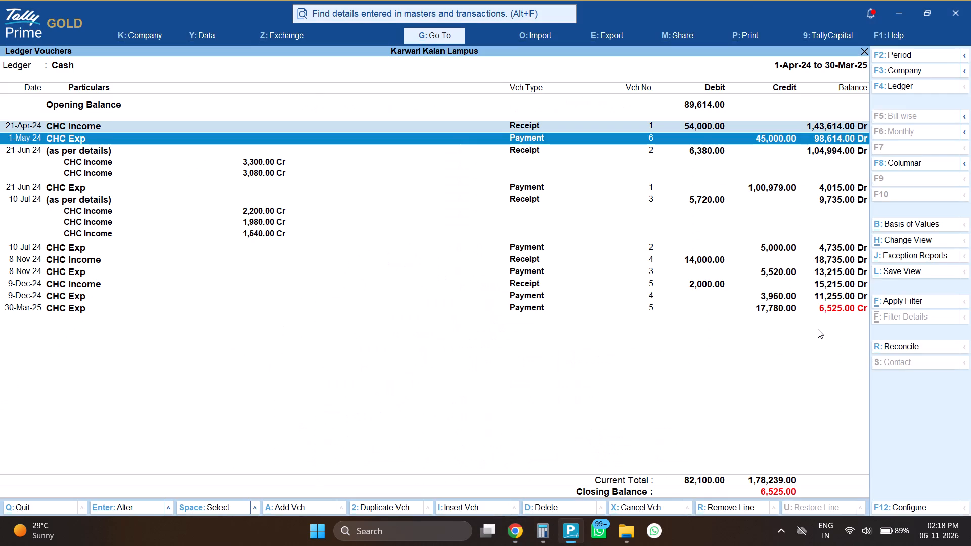
{"action": "key", "text": "alt+Tab"}
{"action": "key", "text": "alt+Tab"}
Check the 21-Jun-24 receipt against the June 2024 cash book page, and mark its 3,300 and 3,080 CHC Income lines.
{"action": "key", "text": "Down"}
{"action": "key", "text": "alt+Tab"}
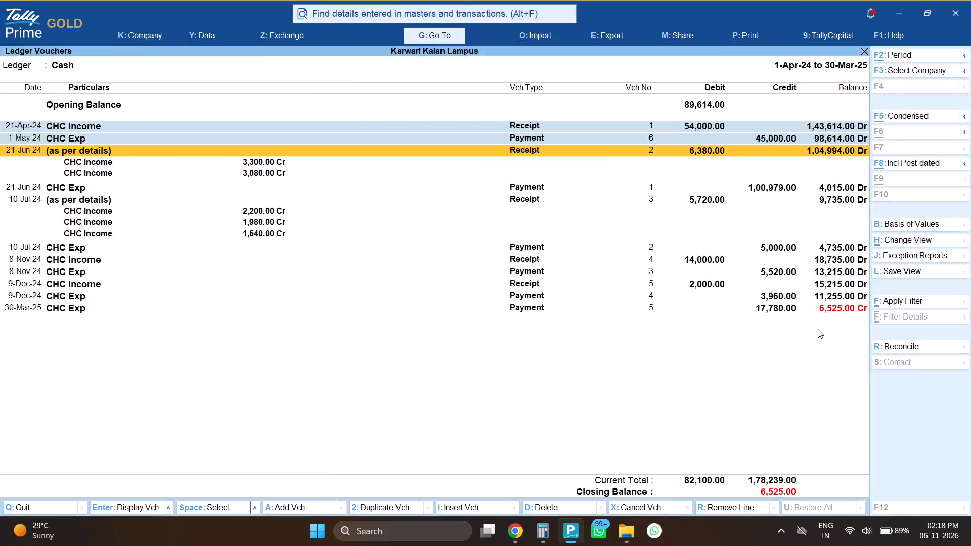
{"action": "scroll", "coordinate": [493, 413], "scroll_direction": "down", "scroll_amount": 10}
{"action": "scroll", "coordinate": [493, 413], "scroll_direction": "up", "scroll_amount": 1}
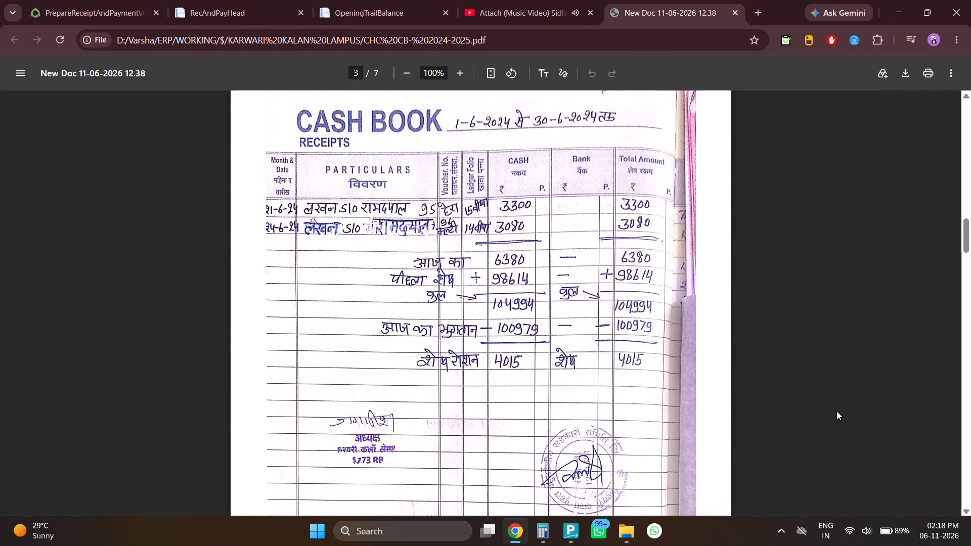
{"action": "key", "text": "alt+Tab"}
{"action": "key", "text": "Down"}
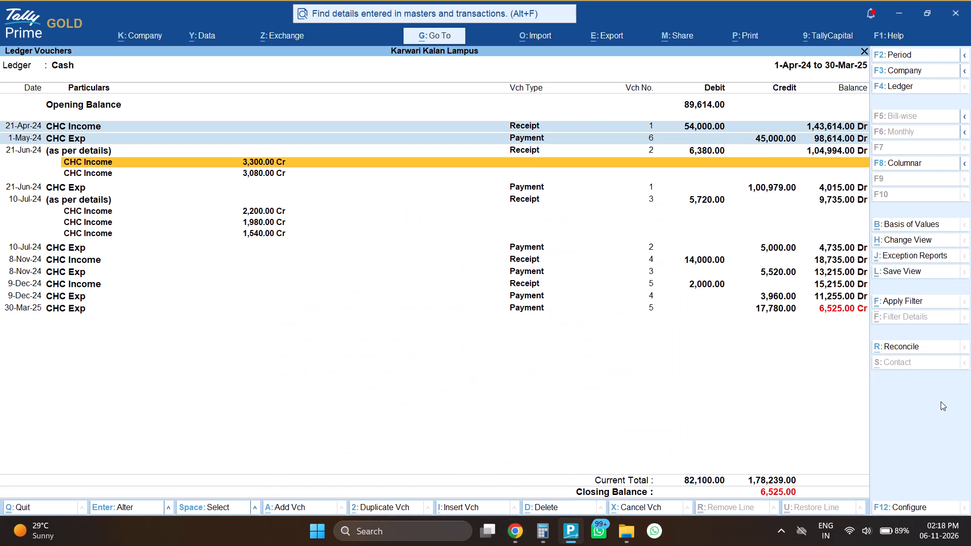
{"action": "key", "text": "alt+Tab"}
{"action": "key", "text": "alt+Tab"}
{"action": "key", "text": "space"}
{"action": "key", "text": "Down"}
{"action": "key", "text": "space"}
Check the 21-Jun-24 CHC Exp payment and running balance against the June 2024 cash book page, and mark the line.
{"action": "key", "text": "alt+Tab"}
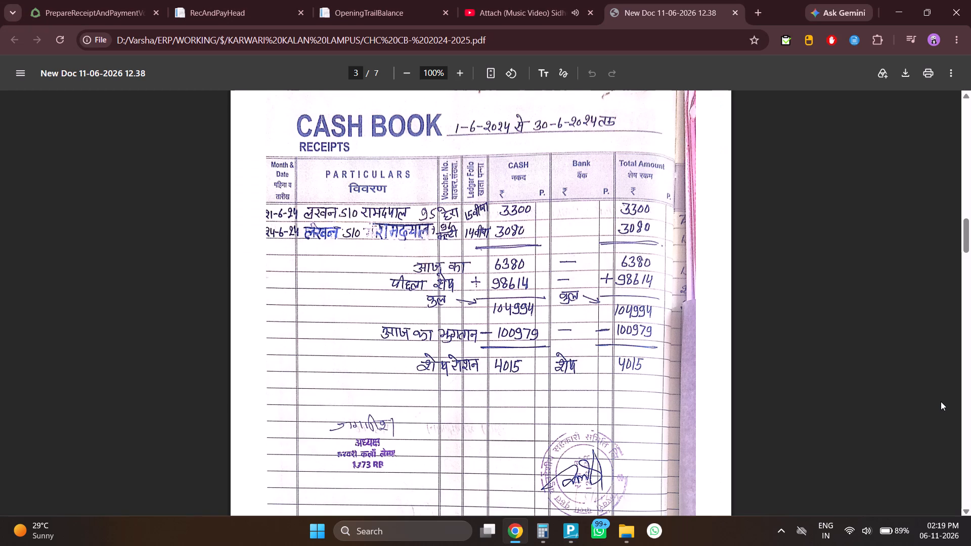
{"action": "key", "text": "alt+Tab"}
{"action": "key", "text": "Down"}
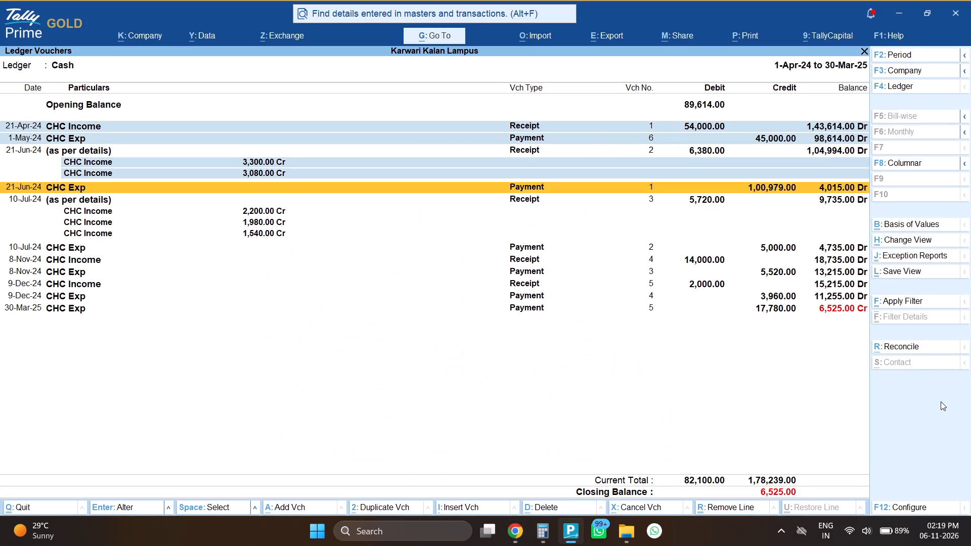
{"action": "key", "text": "space"}
{"action": "key", "text": "alt+Tab"}
{"action": "key", "text": "alt+Tab"}
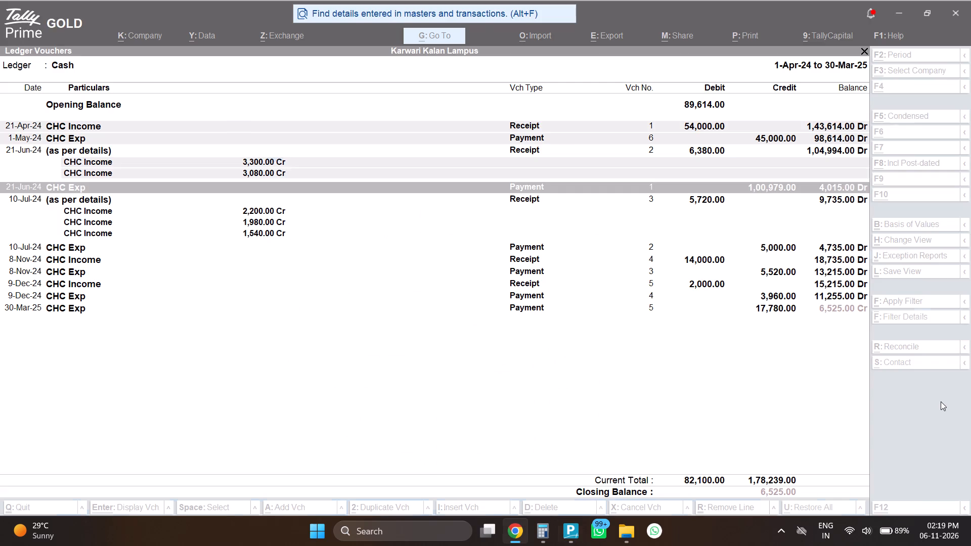
Check the 10-Jul-24 receipt against the July 2024 cash book page, and mark its 2,200, 1,980 and 1,540 CHC Income lines.
{"action": "key", "text": "alt+Tab"}
{"action": "scroll", "coordinate": [519, 429], "scroll_direction": "down", "scroll_amount": 7}
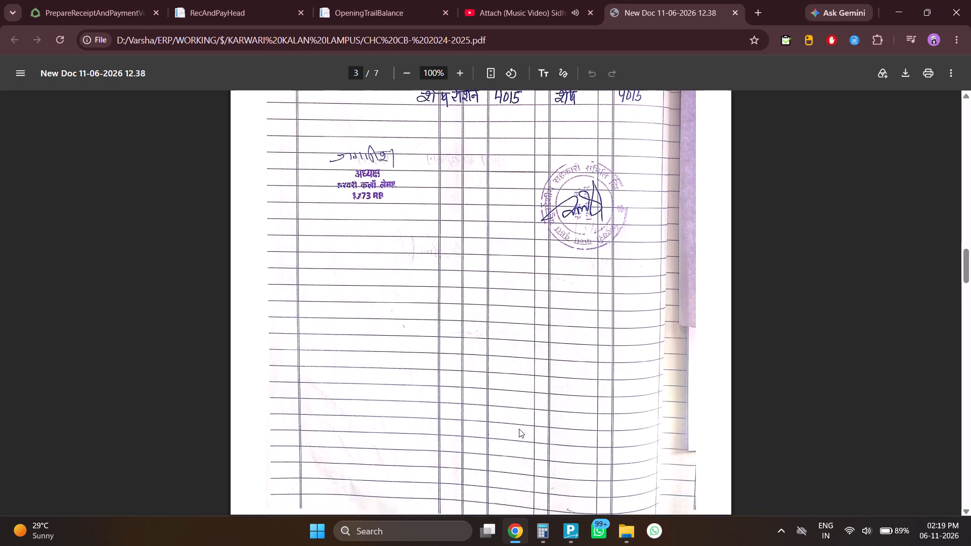
{"action": "scroll", "coordinate": [519, 429], "scroll_direction": "down", "scroll_amount": 4}
{"action": "key", "text": "alt+Tab"}
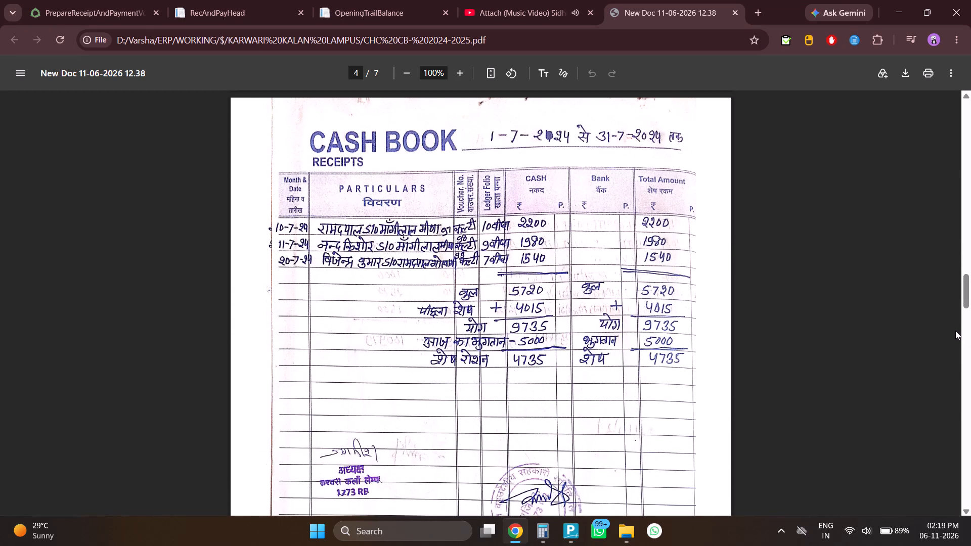
{"action": "key", "text": "Down"}
{"action": "key", "text": "Down"}
{"action": "key", "text": "space"}
{"action": "key", "text": "alt+Tab"}
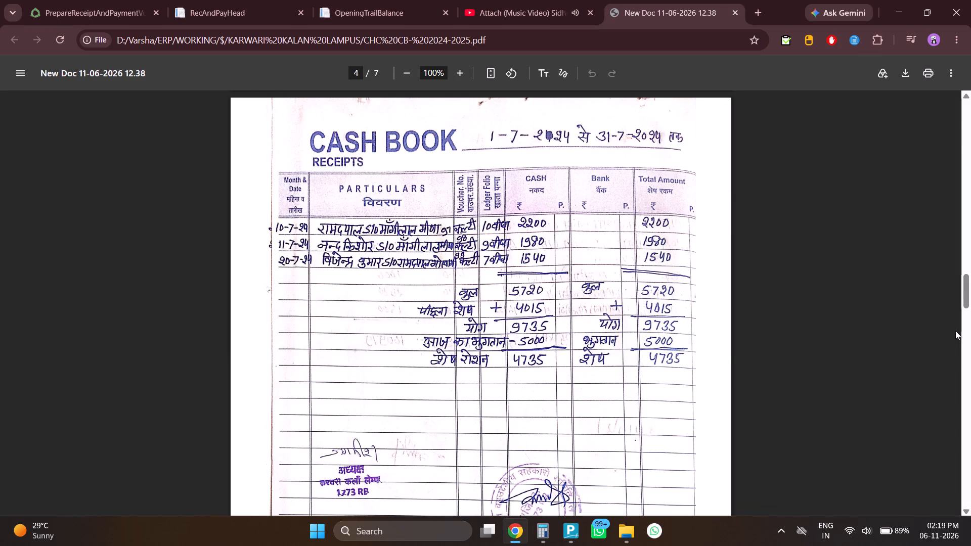
{"action": "key", "text": "alt+Tab"}
{"action": "key", "text": "Down"}
{"action": "key", "text": "space"}
{"action": "key", "text": "alt+Tab"}
{"action": "key", "text": "alt+Tab"}
{"action": "key", "text": "Down"}
{"action": "key", "text": "space"}
Check the 10-Jul-24 CHC Exp payment and running balance against the July 2024 cash book page, and mark the line.
{"action": "key", "text": "alt+Tab"}
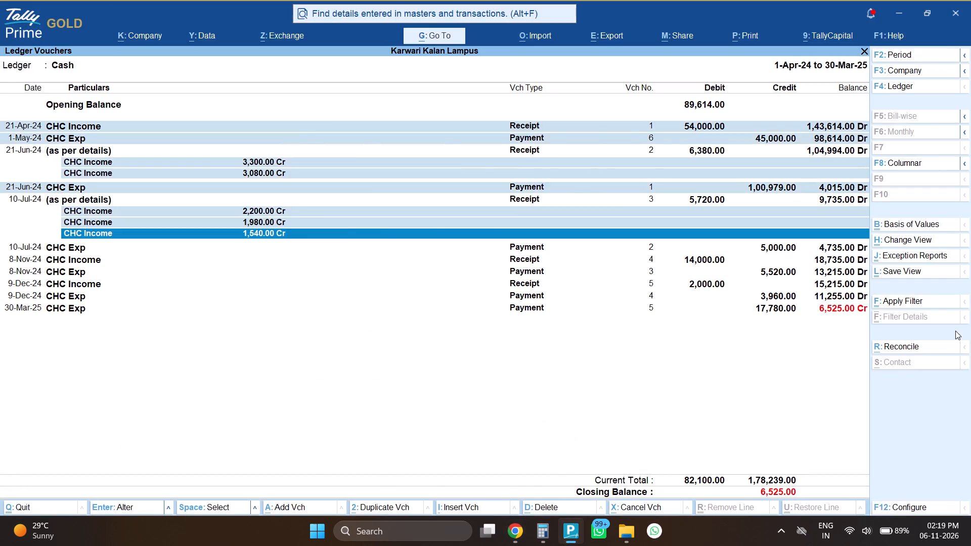
{"action": "key", "text": "alt+Tab"}
{"action": "key", "text": "Down"}
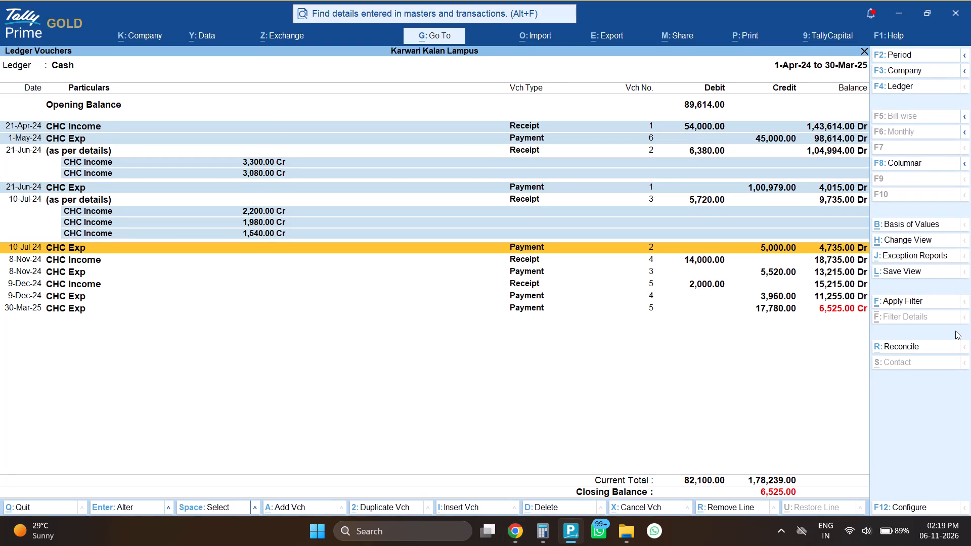
{"action": "key", "text": "alt+Tab"}
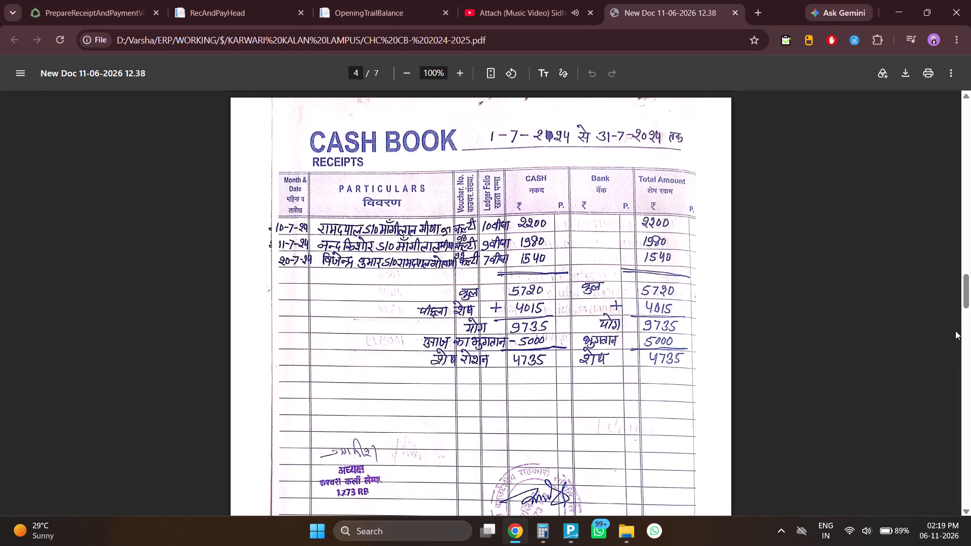
{"action": "key", "text": "alt+Tab"}
{"action": "key", "text": "space"}
{"action": "key", "text": "alt+Tab"}
{"action": "key", "text": "alt+Tab"}
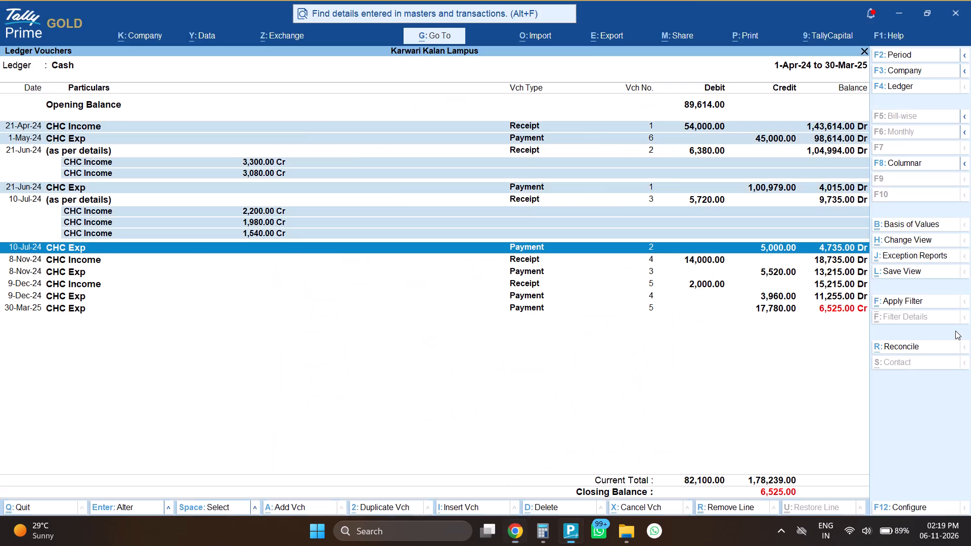
Check the 8-Nov-24 CHC Income receipt and running balance against the November 2024 cash book page, and mark the line.
{"action": "key", "text": "alt+Tab"}
{"action": "scroll", "coordinate": [652, 339], "scroll_direction": "down", "scroll_amount": 10}
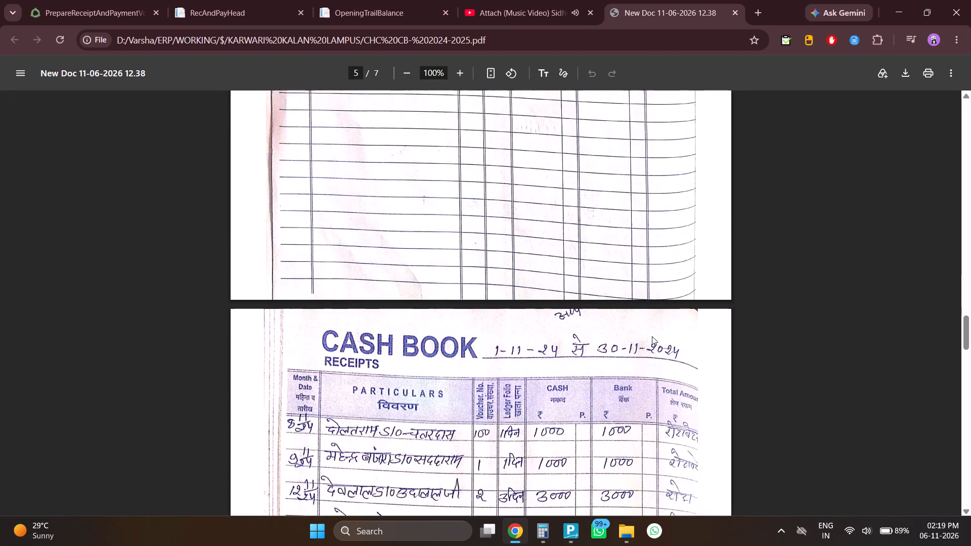
{"action": "scroll", "coordinate": [652, 336], "scroll_direction": "down", "scroll_amount": 1}
{"action": "key", "text": "alt+Tab"}
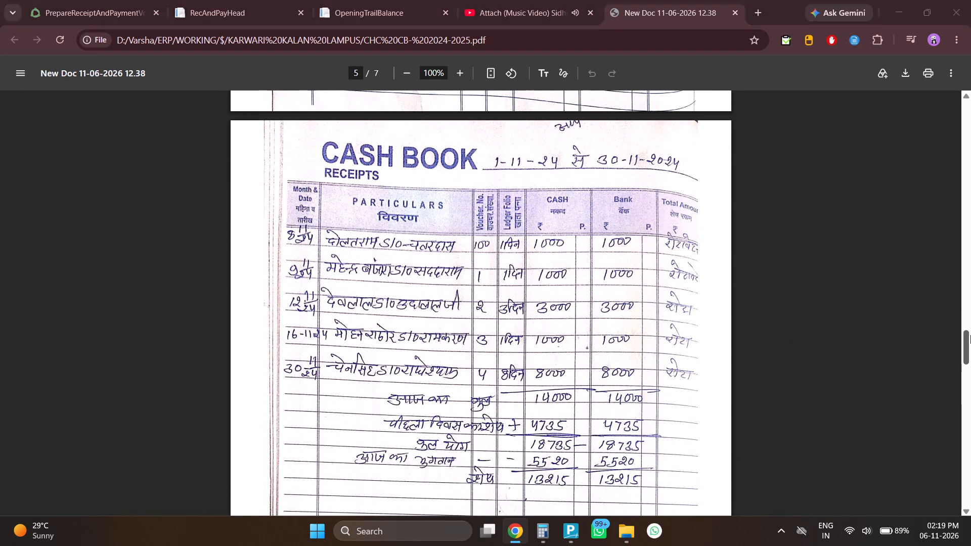
{"action": "key", "text": "Down"}
{"action": "key", "text": "alt+Tab"}
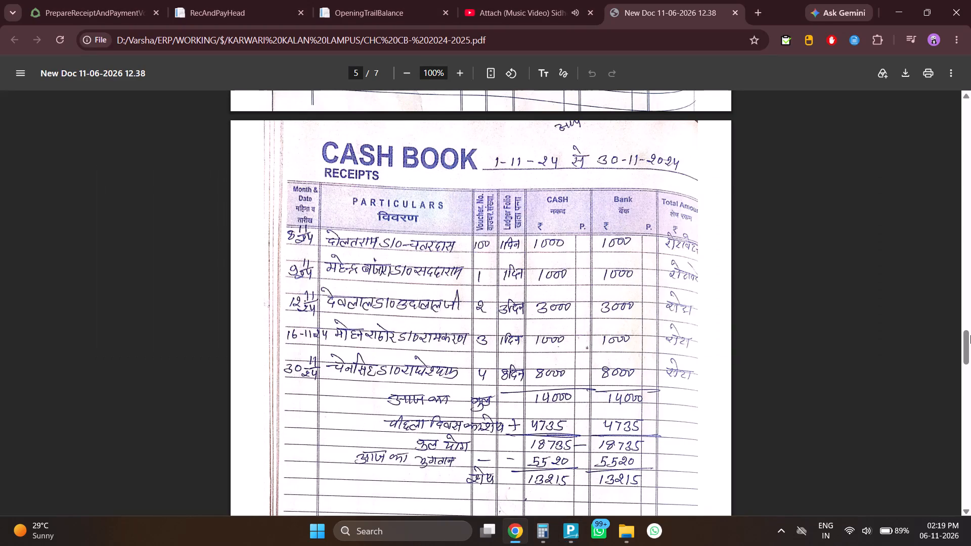
{"action": "key", "text": "alt+Tab"}
{"action": "key", "text": "space"}
Check the 8-Nov-24 CHC Exp payment against the November 2024 cash book page, and mark the line.
{"action": "key", "text": "alt+Tab"}
{"action": "key", "text": "alt+Tab"}
{"action": "key", "text": "Down"}
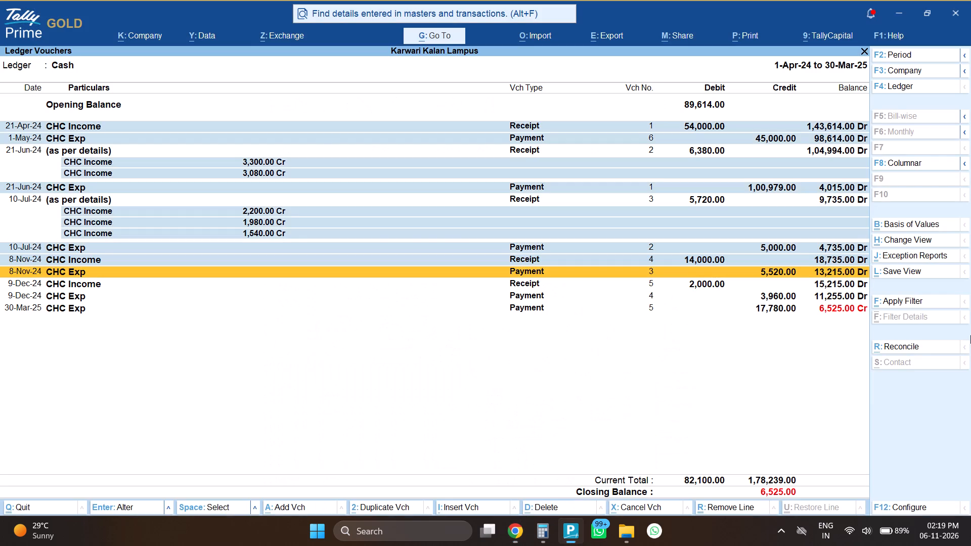
{"action": "key", "text": "space"}
Reread the November 2024 cash book page's receipts, carried-forward balance, payment and closing balance, comparing them with the Cash ledger.
{"action": "key", "text": "alt+Tab"}
{"action": "scroll", "coordinate": [737, 350], "scroll_direction": "down", "scroll_amount": 1}
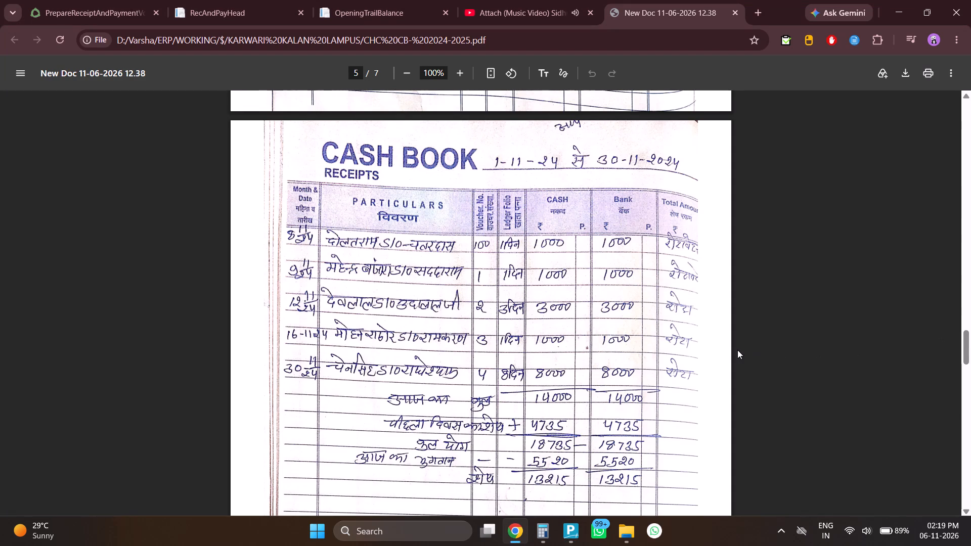
{"action": "scroll", "coordinate": [737, 350], "scroll_direction": "down", "scroll_amount": 1}
{"action": "scroll", "coordinate": [460, 349], "scroll_direction": "down", "scroll_amount": 3}
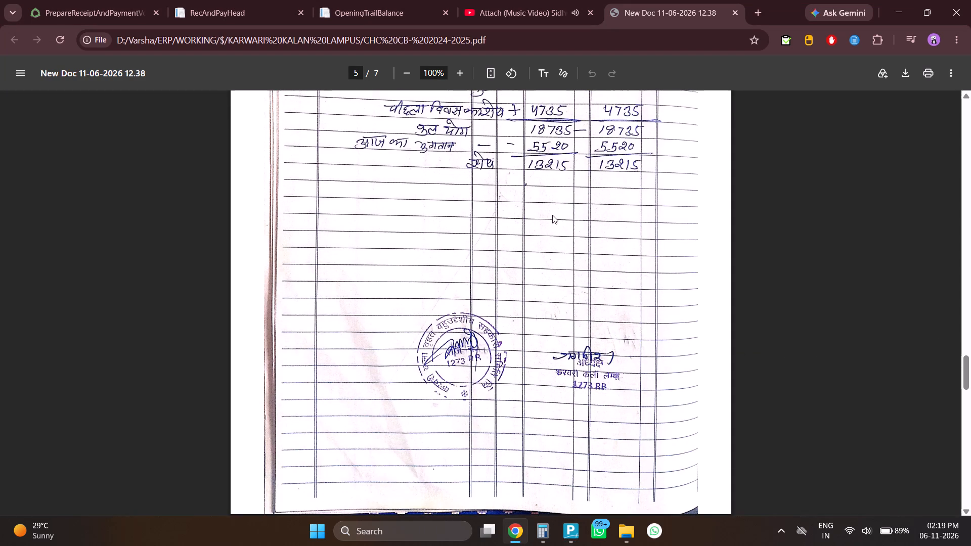
{"action": "scroll", "coordinate": [572, 269], "scroll_direction": "down", "scroll_amount": 1}
{"action": "scroll", "coordinate": [572, 269], "scroll_direction": "up", "scroll_amount": 1}
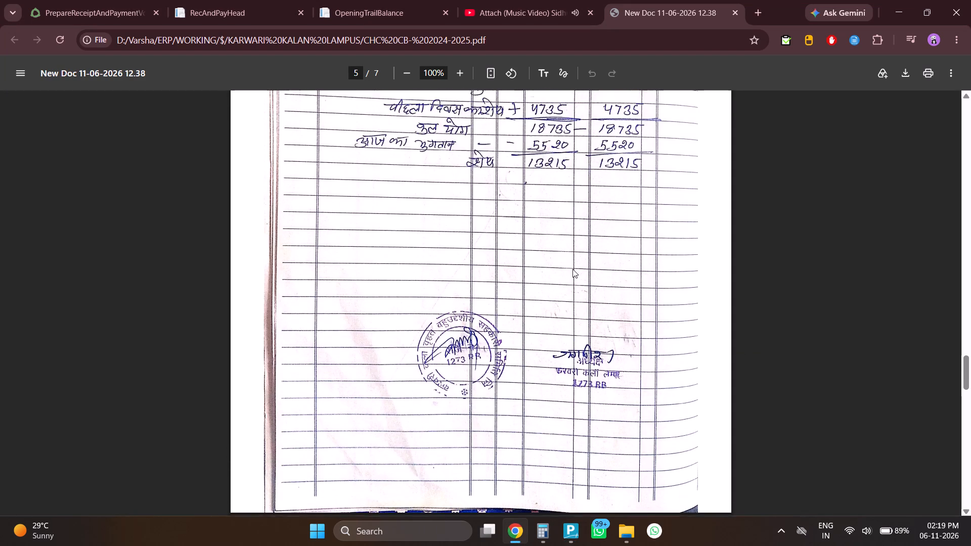
{"action": "key", "text": "alt+Tab"}
{"action": "key", "text": "alt+Tab"}
{"action": "scroll", "coordinate": [572, 269], "scroll_direction": "up", "scroll_amount": 2}
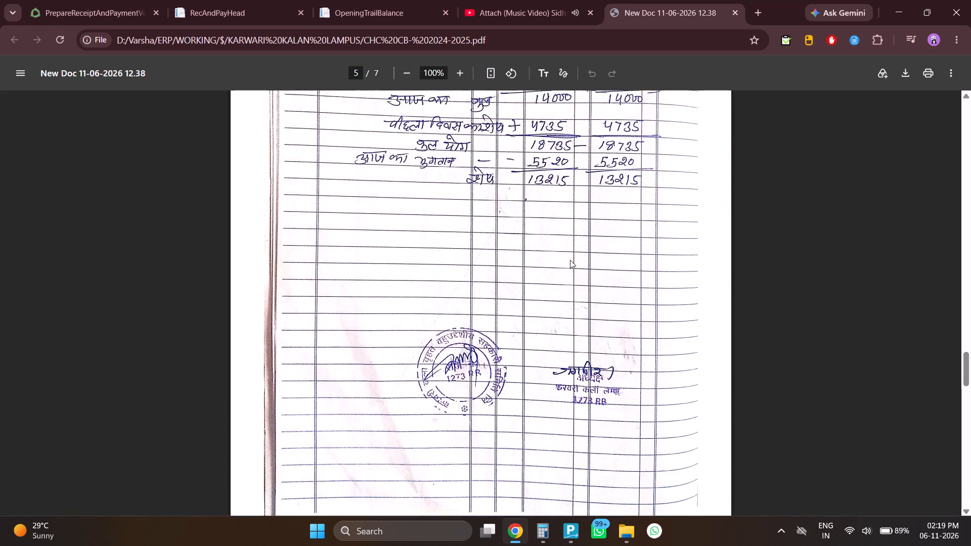
{"action": "scroll", "coordinate": [570, 260], "scroll_direction": "up", "scroll_amount": 4}
{"action": "scroll", "coordinate": [564, 280], "scroll_direction": "down", "scroll_amount": 1}
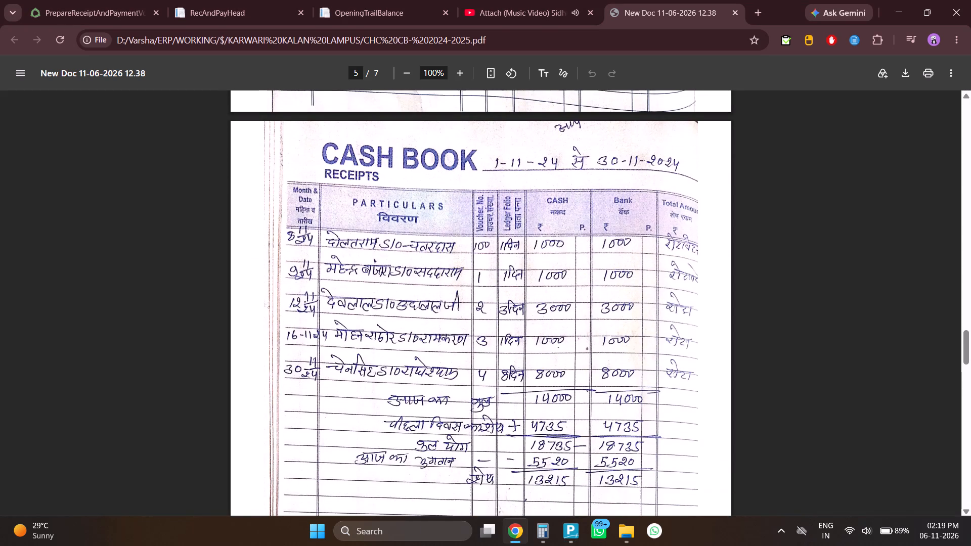
{"action": "scroll", "coordinate": [564, 280], "scroll_direction": "down", "scroll_amount": 1}
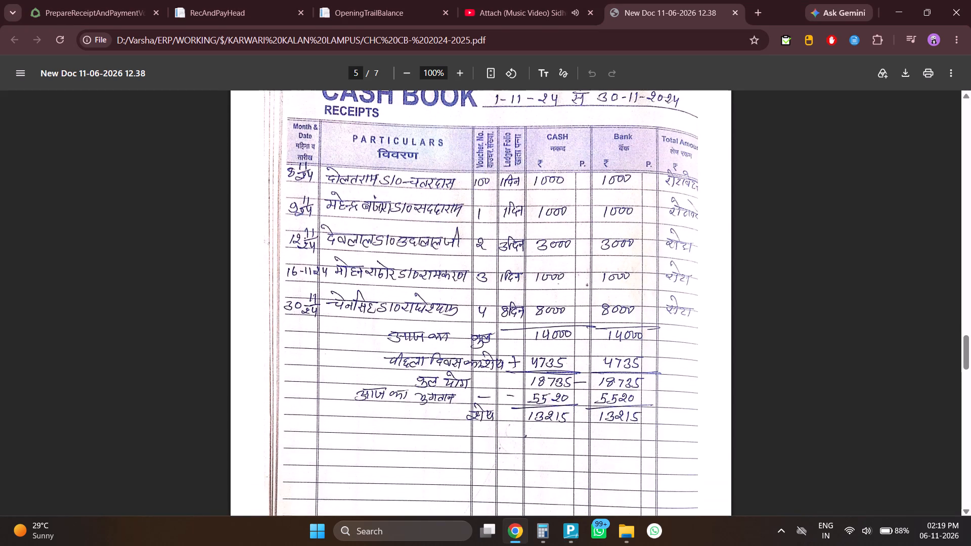
{"action": "scroll", "coordinate": [537, 291], "scroll_direction": "down", "scroll_amount": 2}
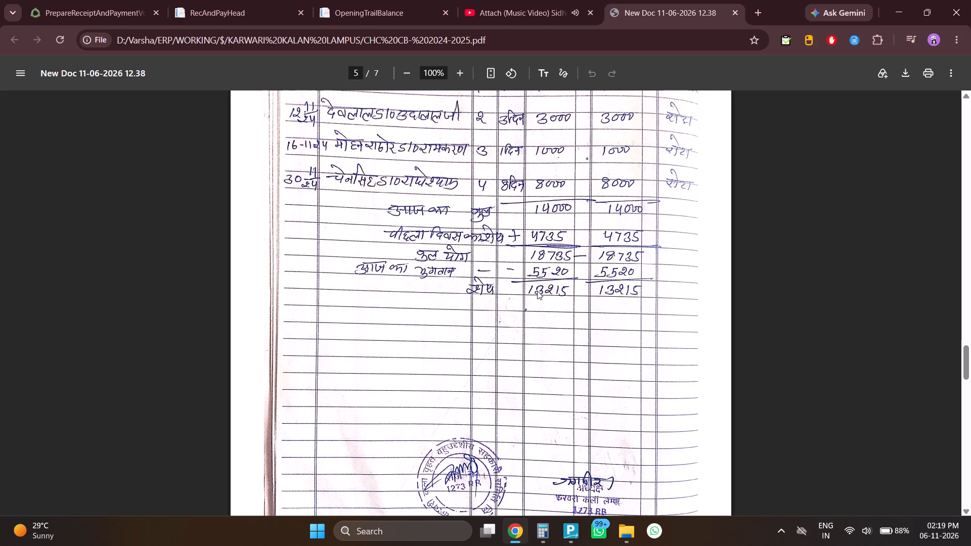
{"action": "scroll", "coordinate": [537, 291], "scroll_direction": "up", "scroll_amount": 3}
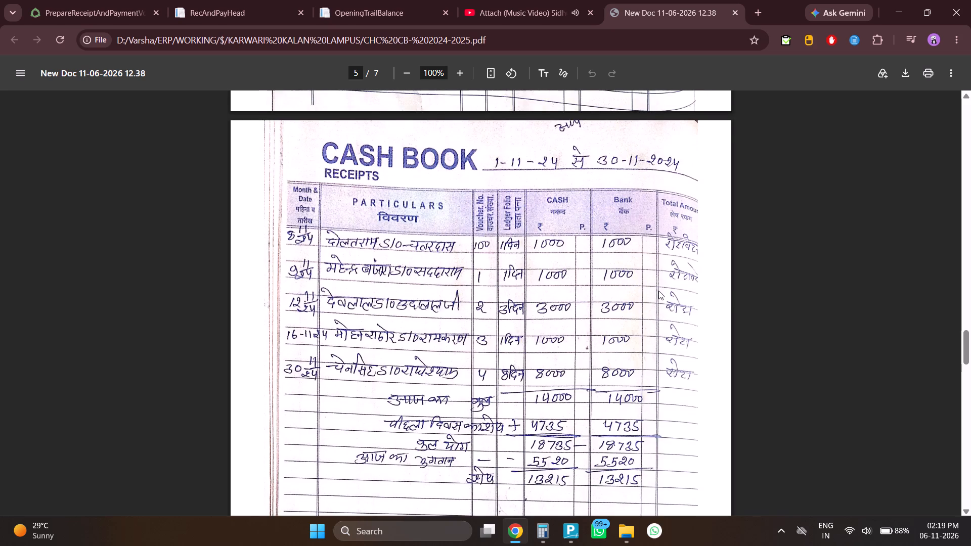
{"action": "key", "text": "alt+Tab"}
{"action": "key", "text": "alt+Tab"}
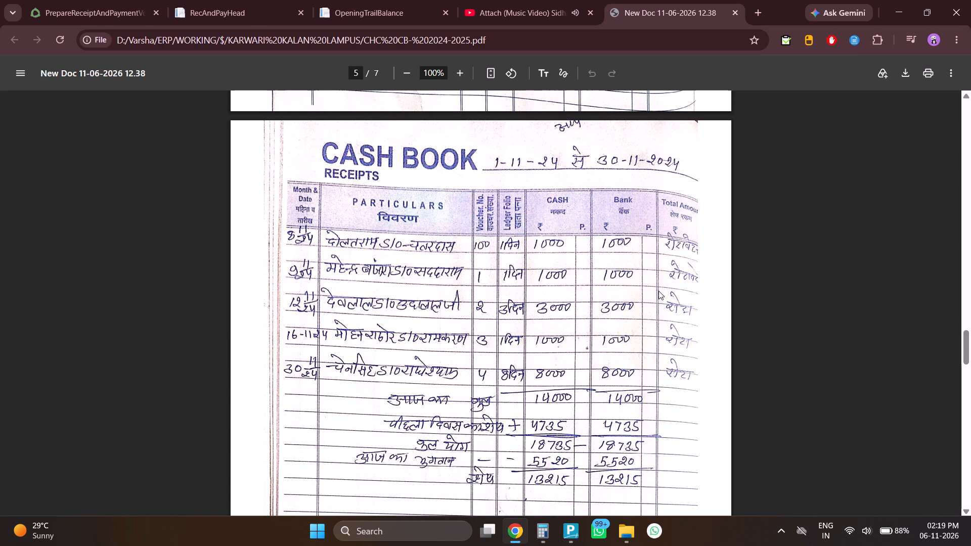
{"action": "key", "text": "alt+Tab"}
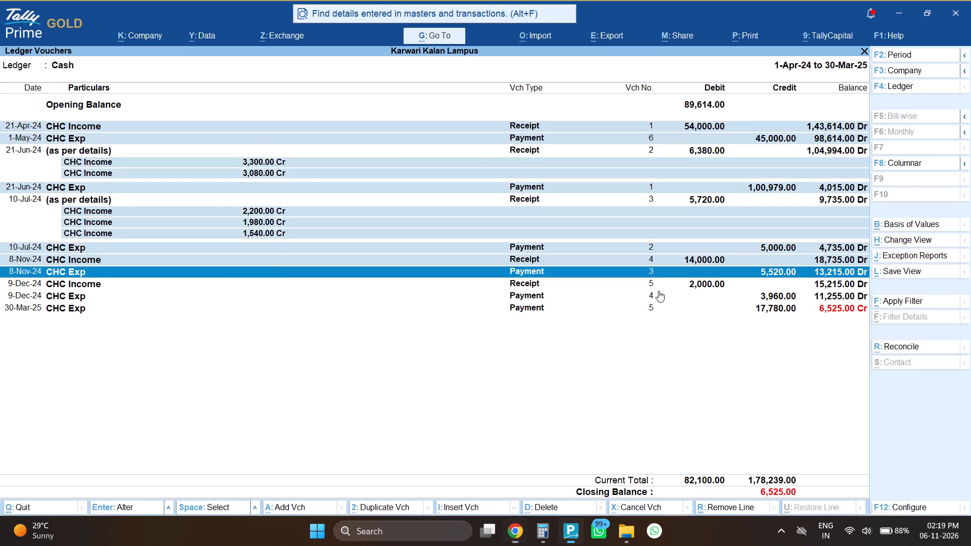
Recheck the 10-Jul-24 balance and both 8-Nov-24 Cash ledger entries line by line against the November 2024 cash book page.
{"action": "key", "text": "Up"}
{"action": "key", "text": "alt+Tab"}
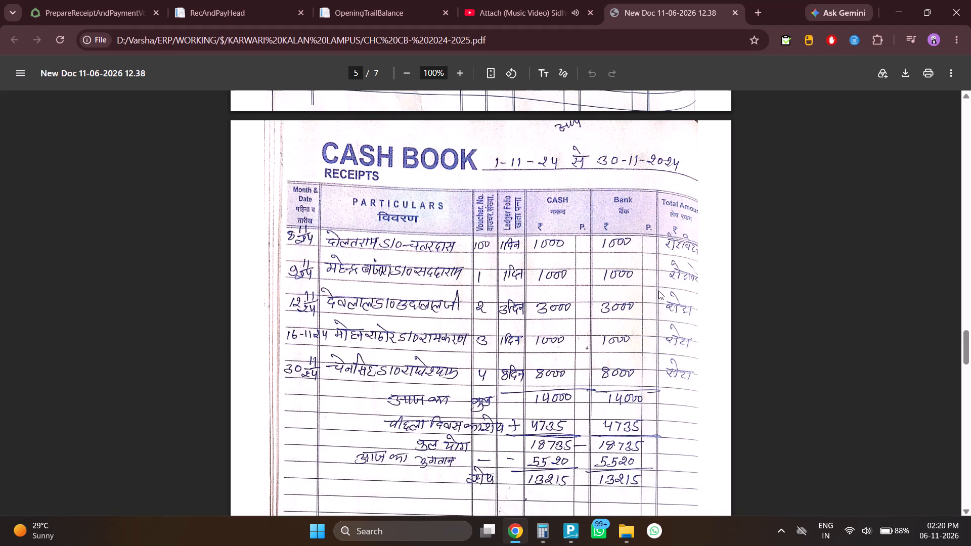
{"action": "key", "text": "alt+Tab"}
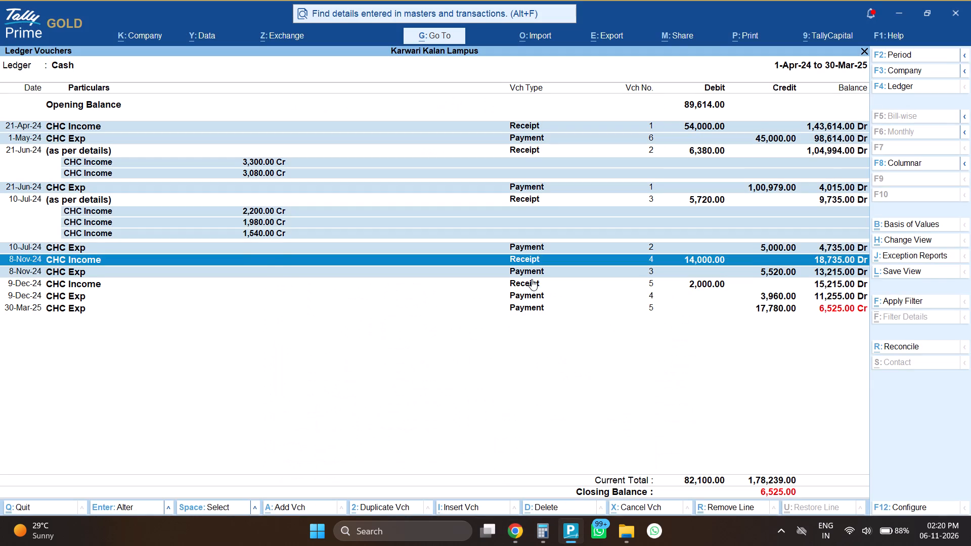
{"action": "key", "text": "Up"}
{"action": "key", "text": "alt+Tab"}
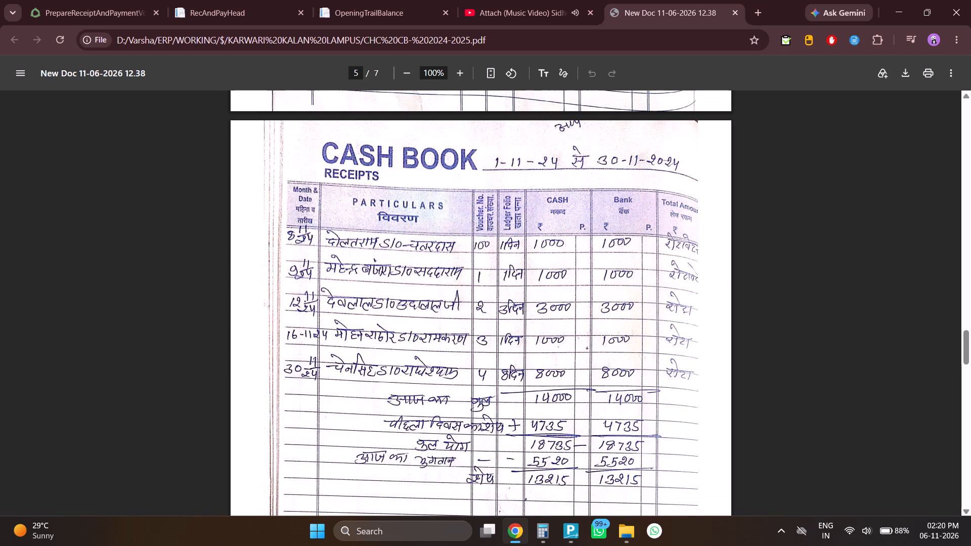
{"action": "scroll", "coordinate": [455, 281], "scroll_direction": "down", "scroll_amount": 1}
{"action": "key", "text": "alt+Tab"}
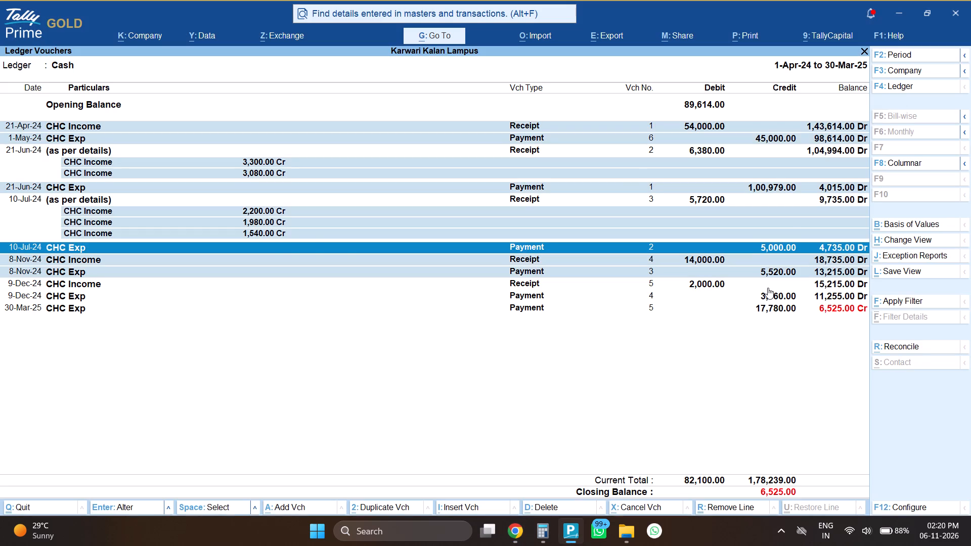
{"action": "key", "text": "Down"}
{"action": "key", "text": "alt+Tab"}
{"action": "scroll", "coordinate": [521, 318], "scroll_direction": "down", "scroll_amount": 2}
{"action": "key", "text": "alt+Tab"}
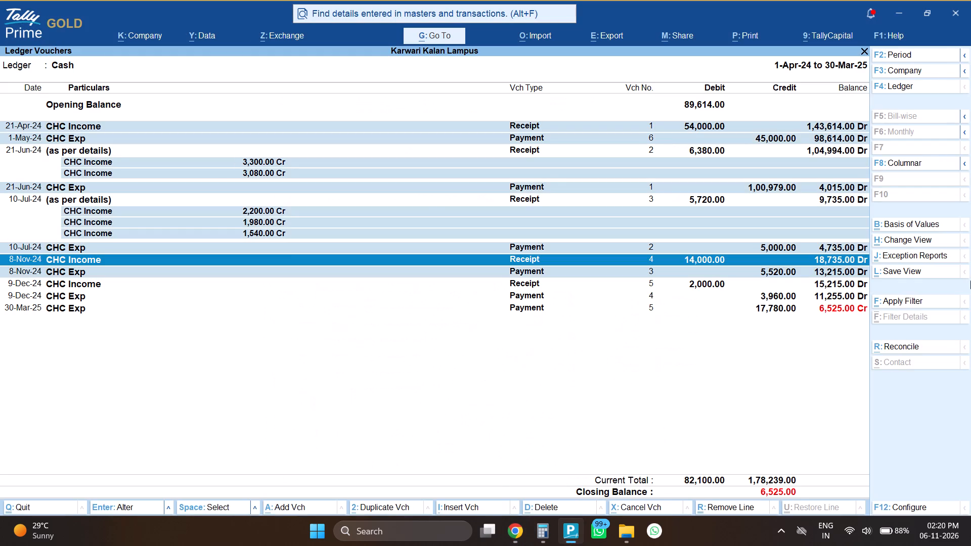
{"action": "key", "text": "Down"}
{"action": "key", "text": "alt+Tab"}
{"action": "key", "text": "alt+Tab"}
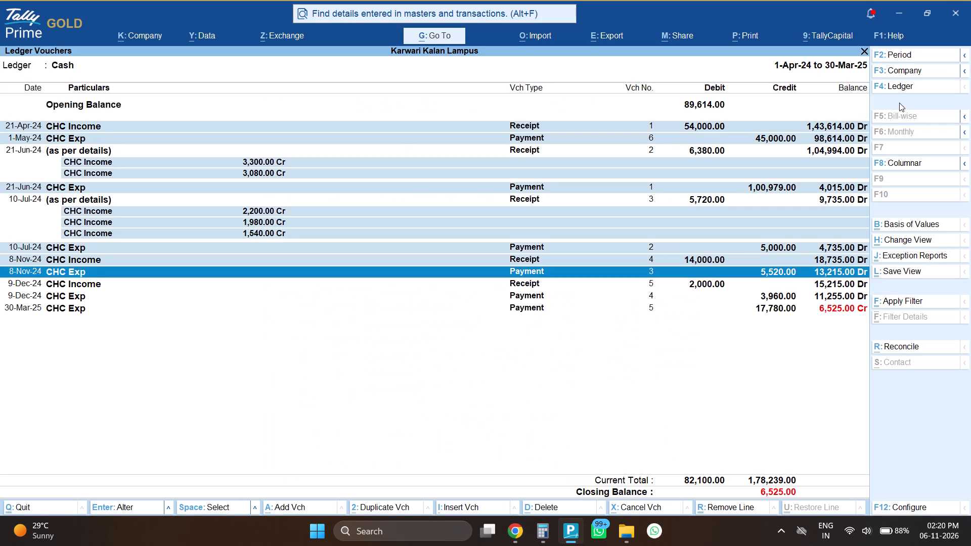
{"action": "key", "text": "space"}
{"action": "key", "text": "space"}
{"action": "key", "text": "alt+Tab"}
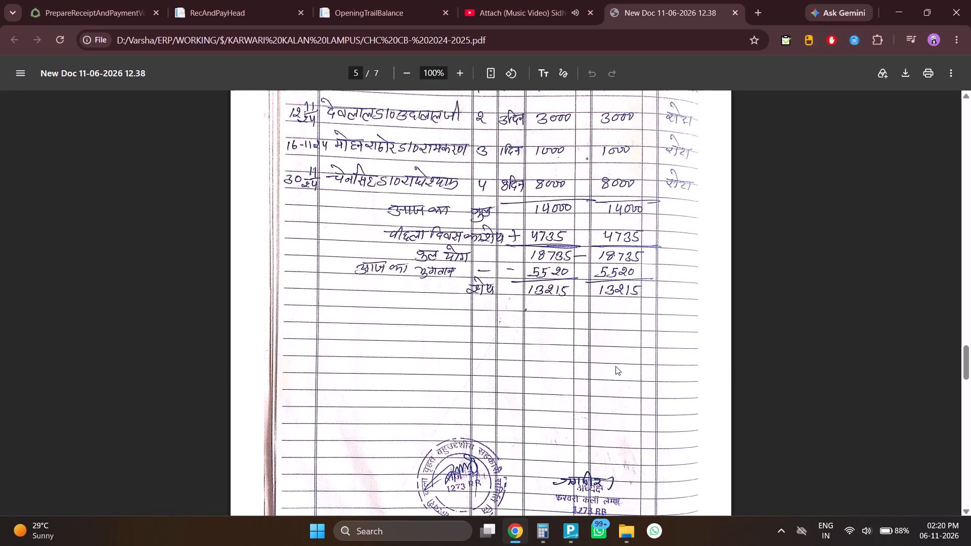
{"action": "key", "text": "alt+Tab"}
Check the 9-Dec-24 CHC Income receipt against the December 2024 cash book page, and mark the line in the Cash ledger.
{"action": "key", "text": "alt+Tab"}
{"action": "scroll", "coordinate": [615, 390], "scroll_direction": "down", "scroll_amount": 10}
{"action": "scroll", "coordinate": [615, 390], "scroll_direction": "up", "scroll_amount": 2}
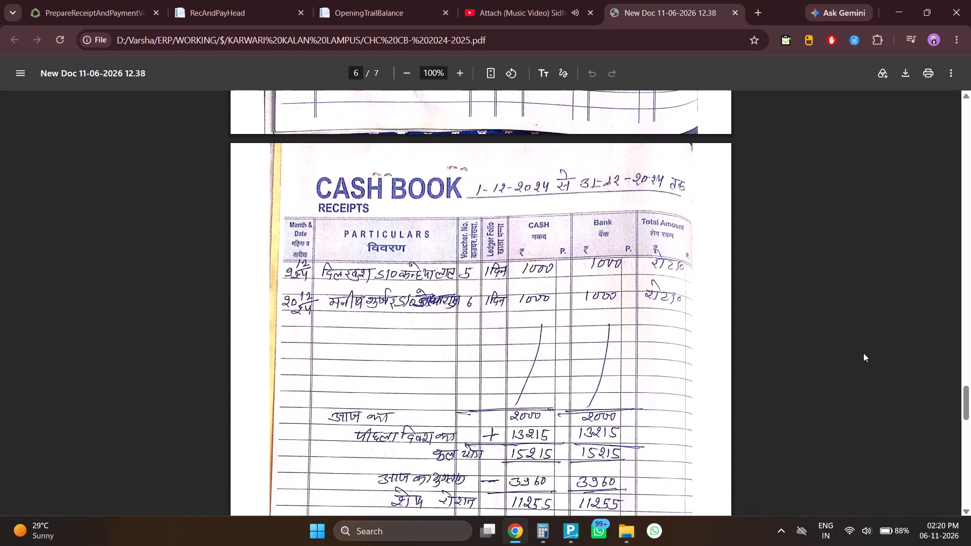
{"action": "key", "text": "alt+Tab"}
{"action": "key", "text": "Down"}
{"action": "key", "text": "alt+Tab"}
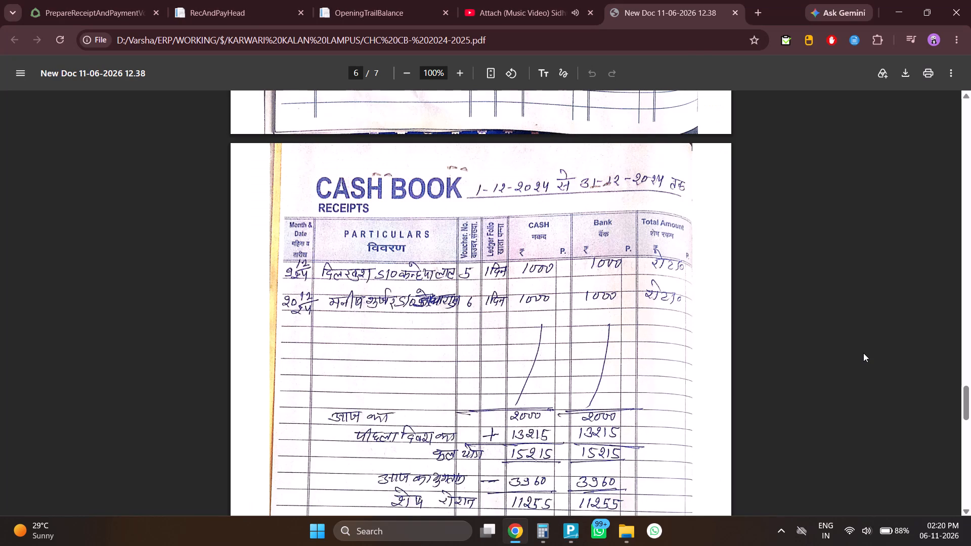
{"action": "key", "text": "alt+Tab"}
{"action": "key", "text": "space"}
Check the 9-Dec-24 CHC Exp payment and running balance against the December 2024 cash book page, and mark the line.
{"action": "key", "text": "alt+Tab"}
{"action": "scroll", "coordinate": [531, 376], "scroll_direction": "down", "scroll_amount": 1}
{"action": "key", "text": "alt+Tab"}
{"action": "key", "text": "Down"}
{"action": "key", "text": "alt+Tab"}
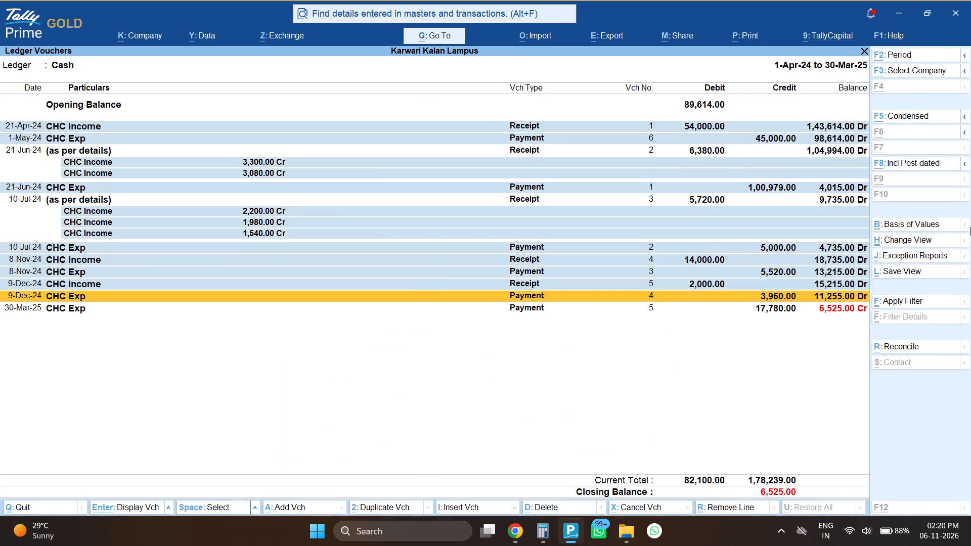
{"action": "key", "text": "alt+Tab"}
{"action": "key", "text": "alt+Tab"}
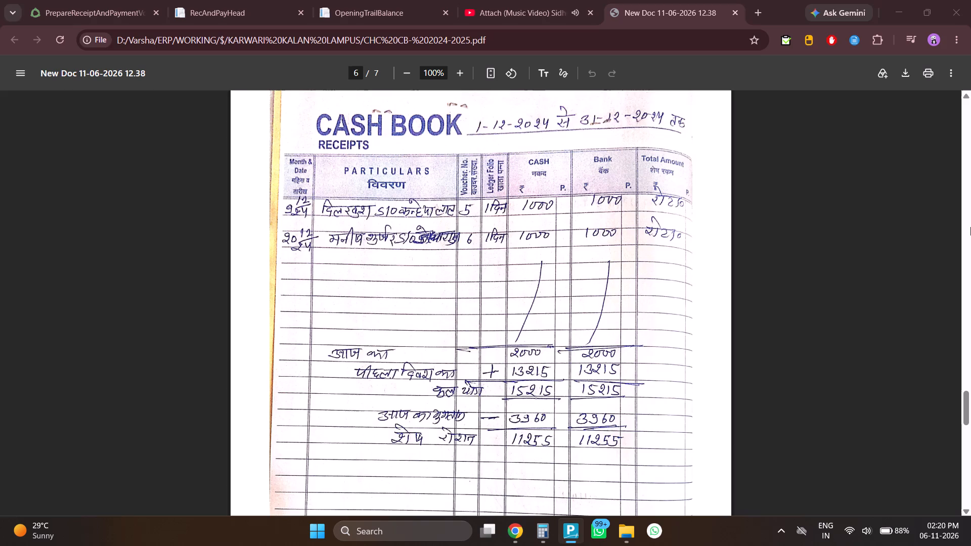
{"action": "key", "text": "alt+Tab"}
{"action": "key", "text": "alt+Tab"}
{"action": "key", "text": "alt+Tab"}
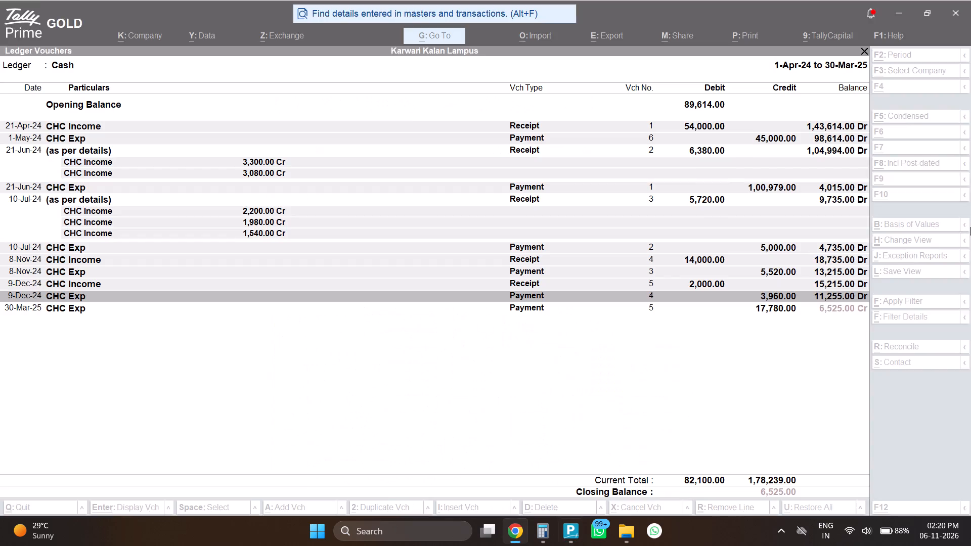
{"action": "key", "text": "space"}
Recheck the December 2024 page's receipts, carried-forward balance, payment and closing balance against the 9-Dec-24 Cash ledger entries.
{"action": "key", "text": "alt+Tab"}
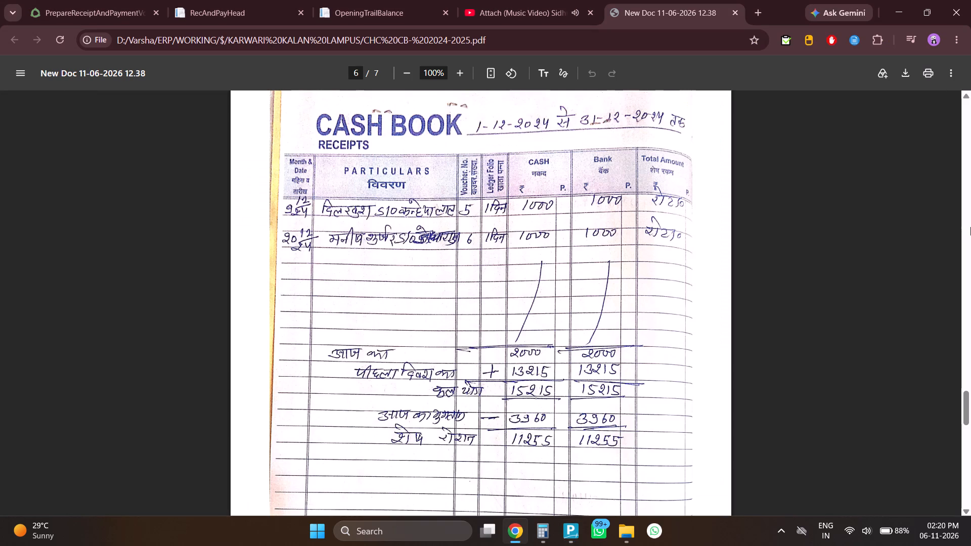
{"action": "key", "text": "alt+Tab"}
{"action": "key", "text": "alt+Tab"}
{"action": "key", "text": "alt+Tab"}
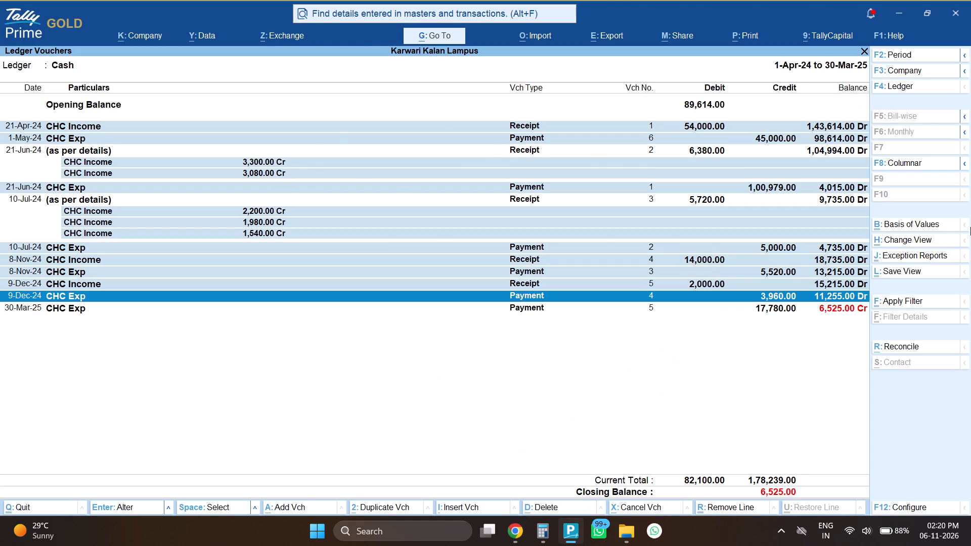
{"action": "key", "text": "alt+Tab"}
{"action": "scroll", "coordinate": [605, 304], "scroll_direction": "down", "scroll_amount": 7}
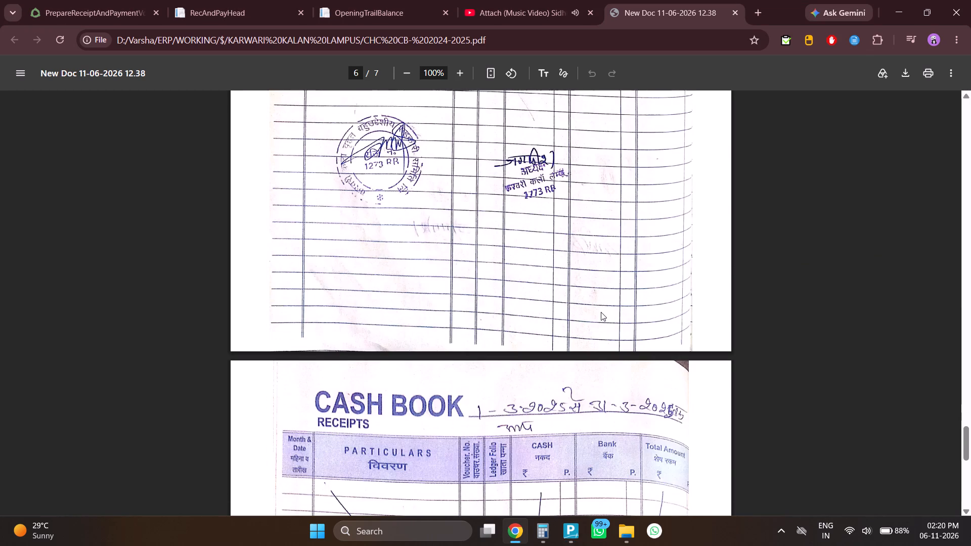
{"action": "scroll", "coordinate": [601, 312], "scroll_direction": "up", "scroll_amount": 4}
{"action": "key", "text": "alt+Tab"}
{"action": "key", "text": "alt+Tab"}
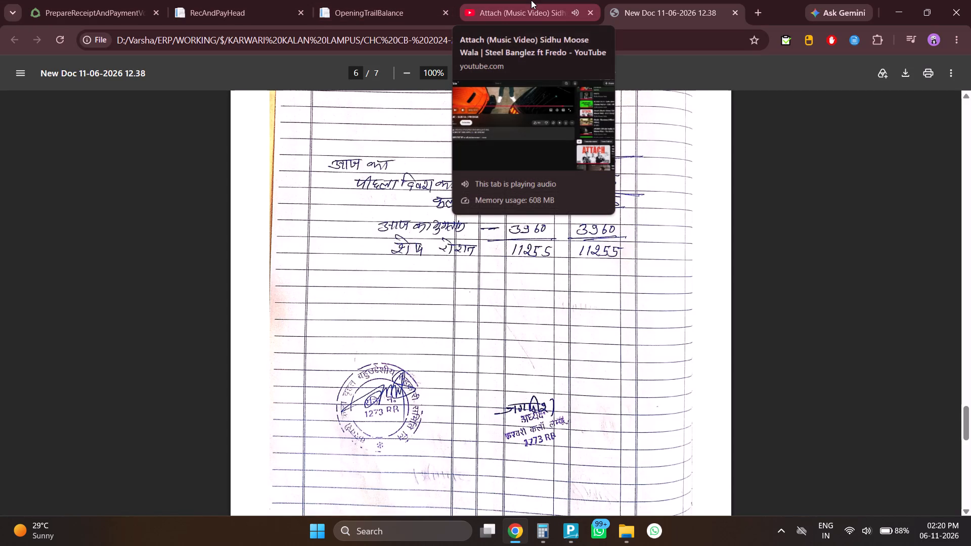
{"action": "key", "text": "alt+Tab"}
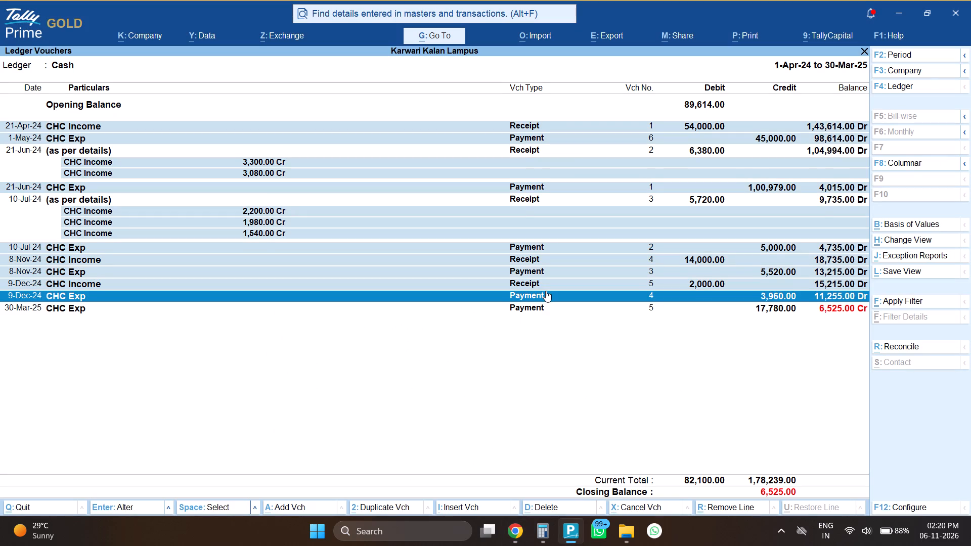
Compare the 30-Mar-25 CHC Exp payment and its running balance with the March 2025 cash book page.
{"action": "key", "text": "Down"}
{"action": "key", "text": "Down"}
{"action": "key", "text": "alt+Tab"}
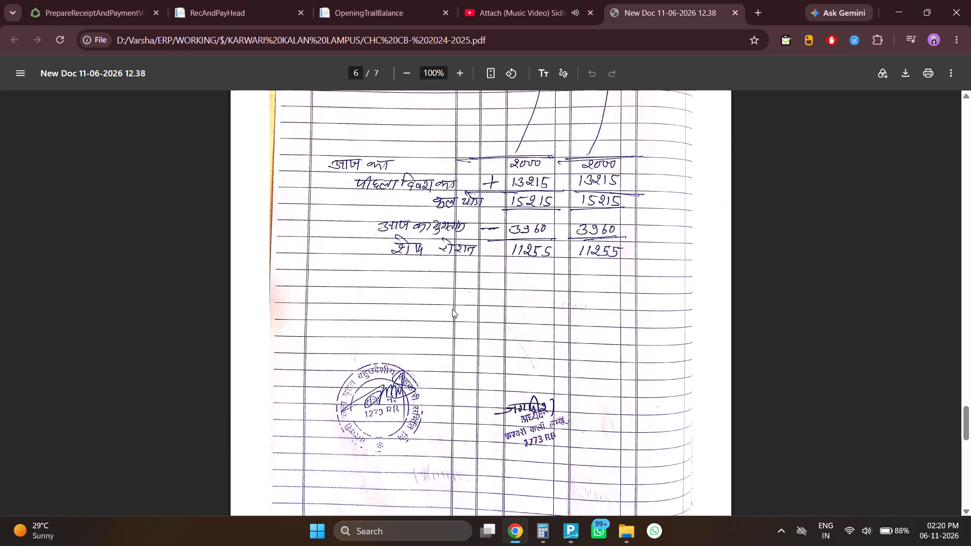
{"action": "key", "text": "alt+Tab"}
{"action": "key", "text": "alt+Tab"}
{"action": "scroll", "coordinate": [513, 327], "scroll_direction": "down", "scroll_amount": 4}
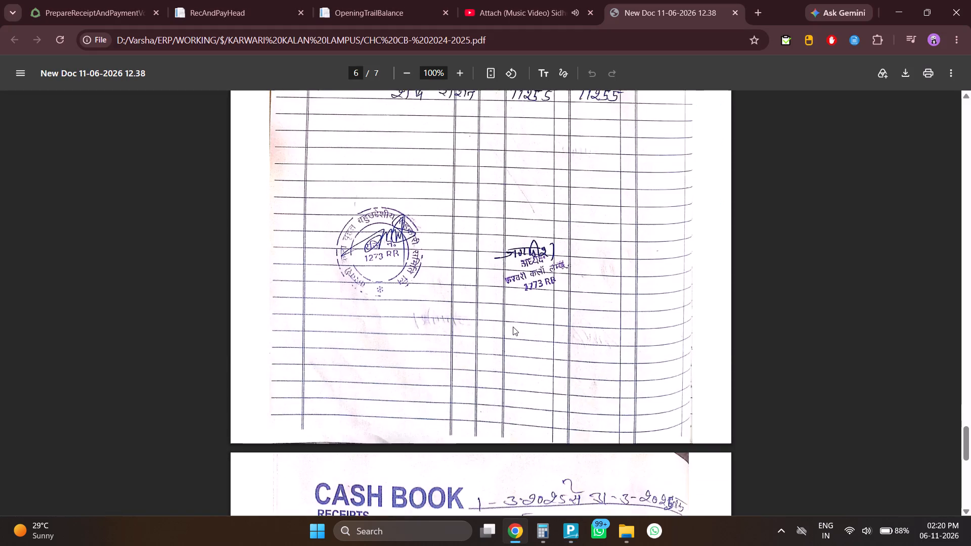
{"action": "scroll", "coordinate": [513, 327], "scroll_direction": "down", "scroll_amount": 5}
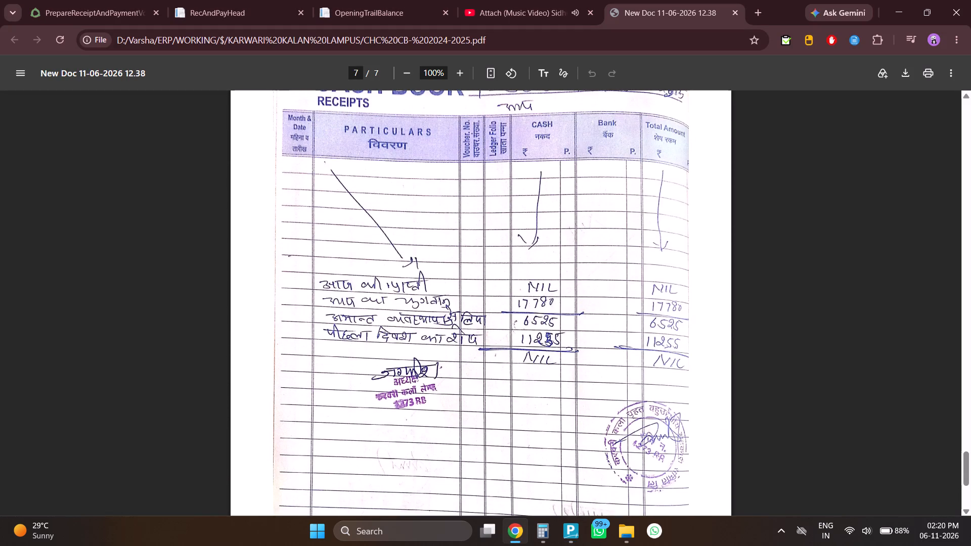
{"action": "key", "text": "alt+Tab"}
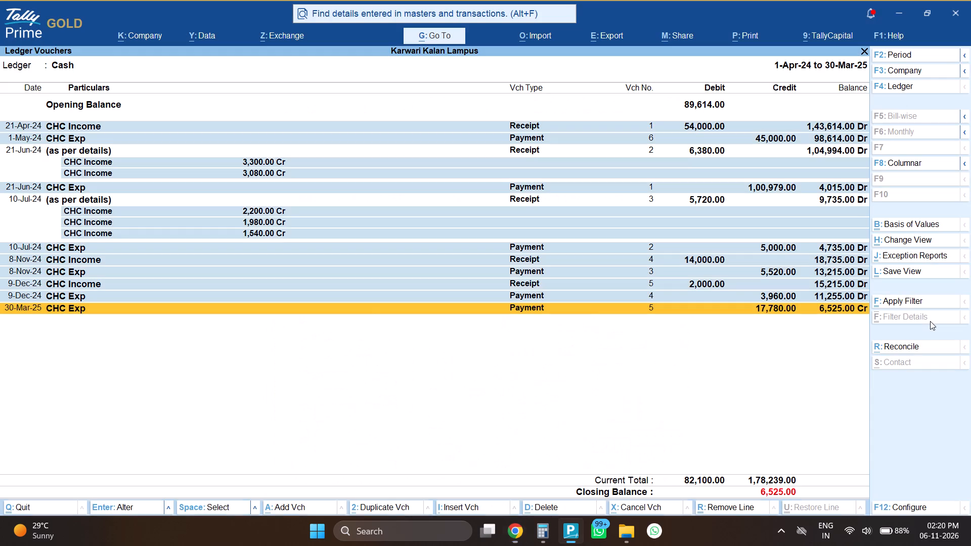
{"action": "key", "text": "Down"}
{"action": "key", "text": "Down"}
{"action": "key", "text": "Down"}
{"action": "key", "text": "alt+Tab"}
{"action": "key", "text": "alt+Tab"}
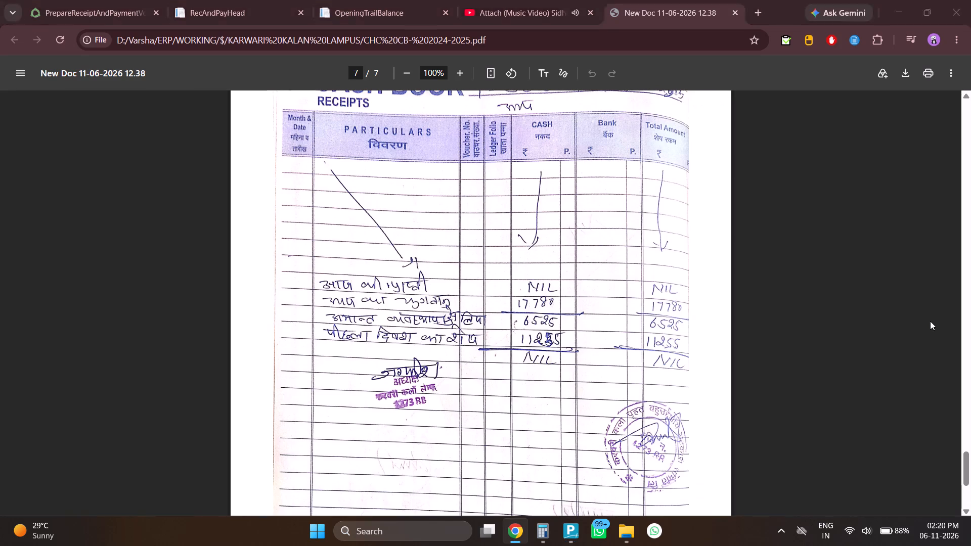
{"action": "key", "text": "alt+Tab"}
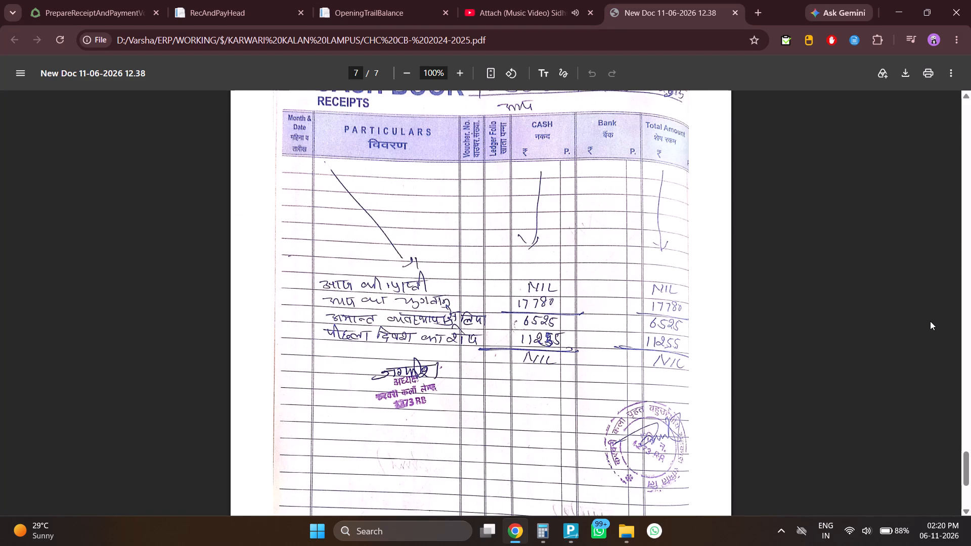
{"action": "key", "text": "alt+Tab"}
Insert a Receipt voucher dated 30-Mar-25 from the Cash ledger, with Cash as the account.
{"action": "key", "text": "alt+i"}
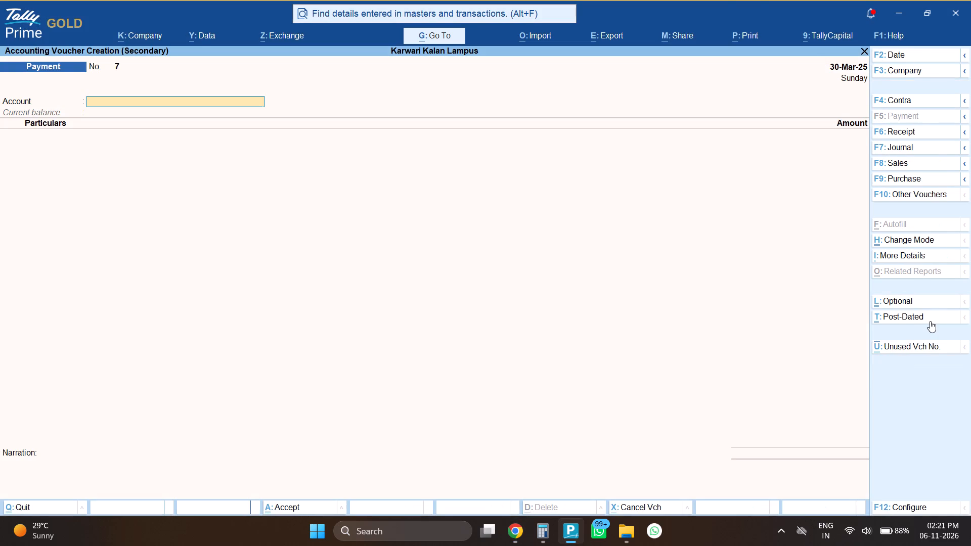
{"action": "key", "text": "F6"}
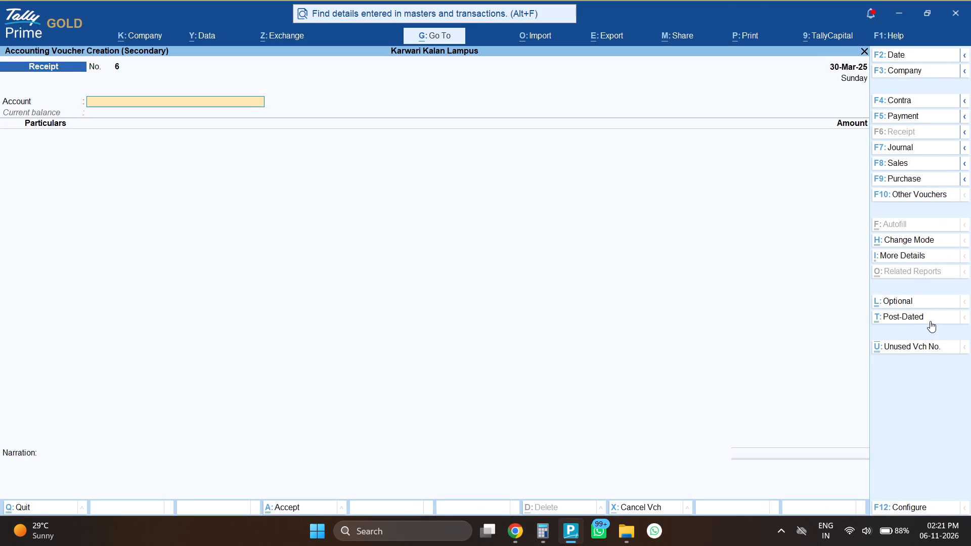
{"action": "key", "text": "Return"}
Create a ledger named Sec. Amanat under Current Liabilities and use it as the receipt voucher's particulars.
{"action": "type", "text": "ama"}
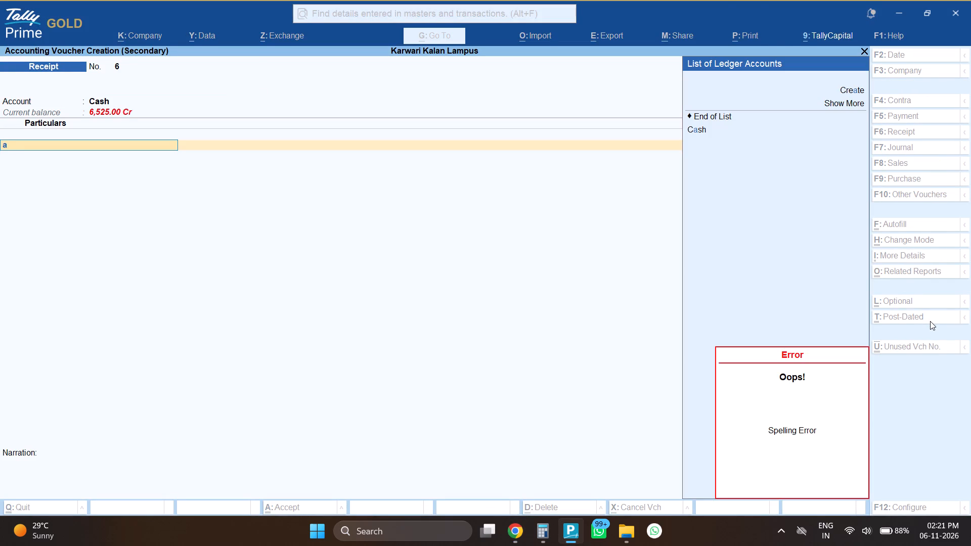
{"action": "key", "text": "Up"}
{"action": "key", "text": "Up"}
{"action": "key", "text": "Up"}
{"action": "key", "text": "Up"}
{"action": "key", "text": "Up"}
{"action": "key", "text": "Return"}
{"action": "type", "text": "amamnat"}
{"action": "key", "text": "BackSpace"}
{"action": "key", "text": "BackSpace"}
{"action": "key", "text": "BackSpace"}
{"action": "key", "text": "BackSpace"}
{"action": "key", "text": "BackSpace"}
{"action": "key", "text": "BackSpace"}
{"action": "key", "text": "BackSpace"}
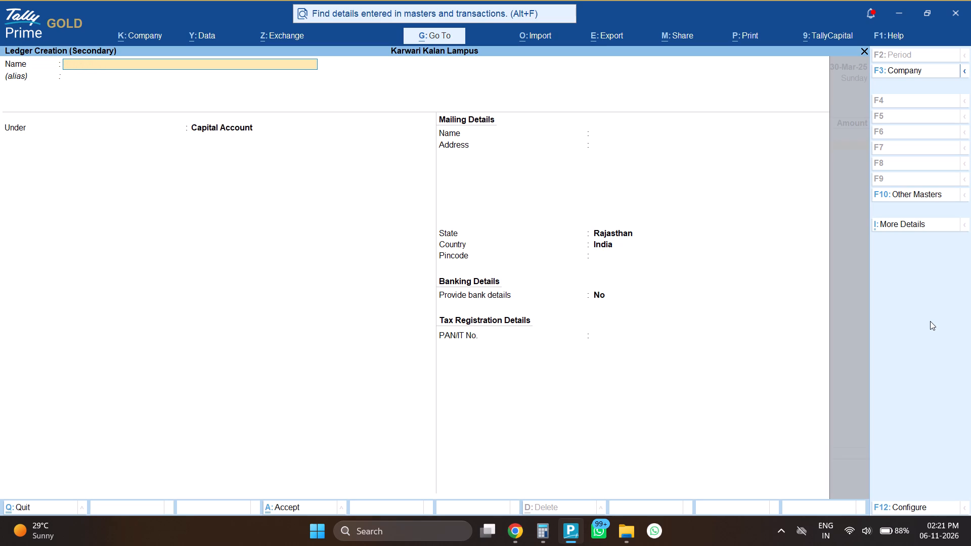
{"action": "type", "text": "sec. amana"}
{"action": "key", "text": "t"}
{"action": "key", "text": "Return"}
{"action": "key", "text": "Return"}
{"action": "type", "text": "cur"}
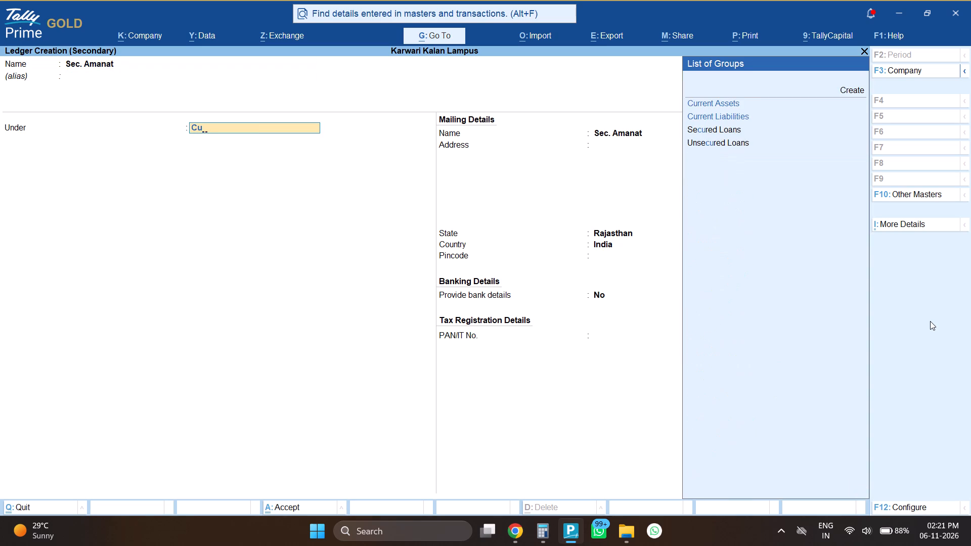
{"action": "key", "text": "Down"}
{"action": "key", "text": "Down"}
{"action": "key", "text": "Return"}
{"action": "key", "text": "ctrl+a"}
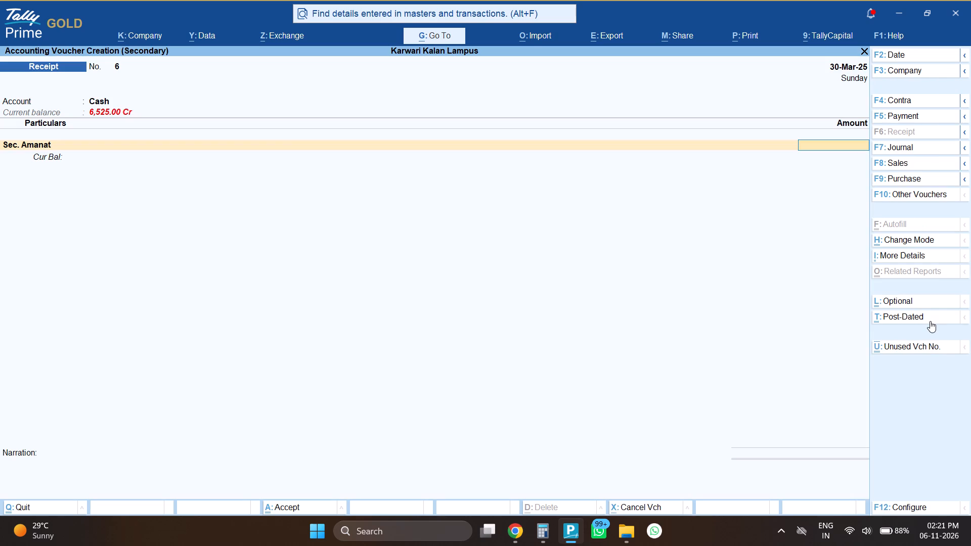
Enter 6,525 as the Sec. Amanat amount from the March 2025 cash book page, and save the receipt voucher.
{"action": "key", "text": "alt+Tab"}
{"action": "key", "text": "alt+Tab"}
{"action": "type", "text": "6525"}
{"action": "key", "text": "Return"}
{"action": "key", "text": "alt+Tab"}
{"action": "key", "text": "alt+Tab"}
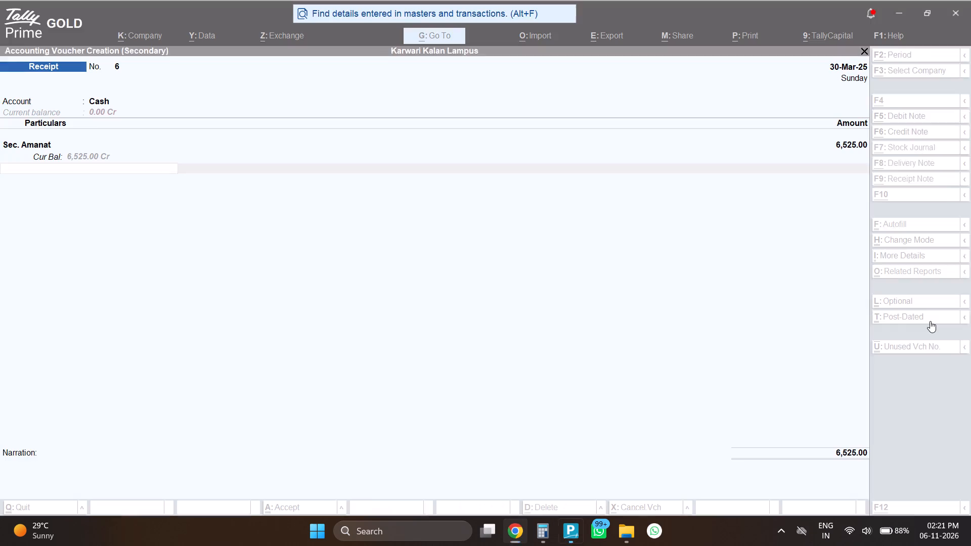
{"action": "key", "text": "ctrl+a"}
Check the 30-Mar-25 Sec. Amanat receipt against the March 2025 cash book page, and mark the line in the Cash ledger.
{"action": "key", "text": "Down"}
{"action": "key", "text": "Down"}
{"action": "key", "text": "Down"}
{"action": "key", "text": "Down"}
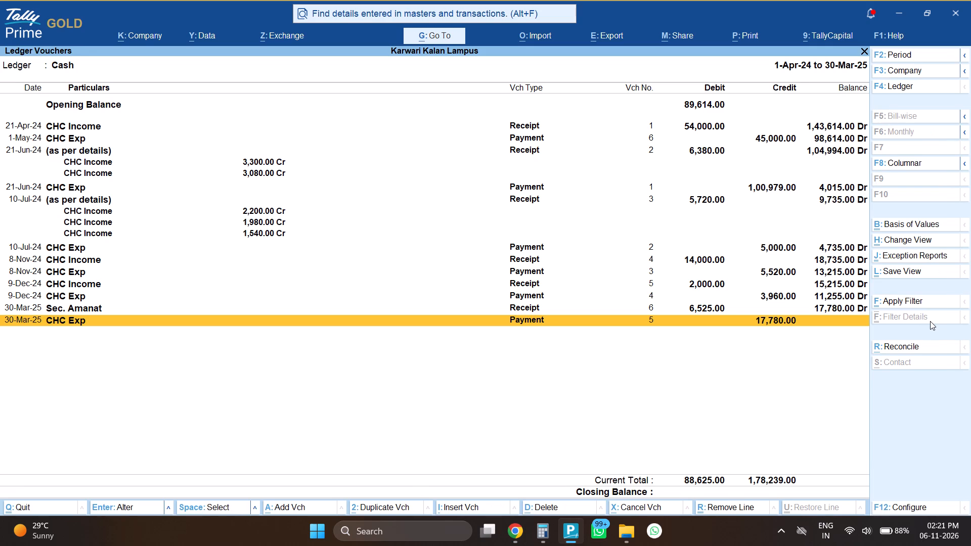
{"action": "key", "text": "alt+Tab"}
{"action": "key", "text": "alt+Tab"}
{"action": "key", "text": "alt+Tab"}
{"action": "key", "text": "Tab"}
{"action": "key", "text": "alt+Tab"}
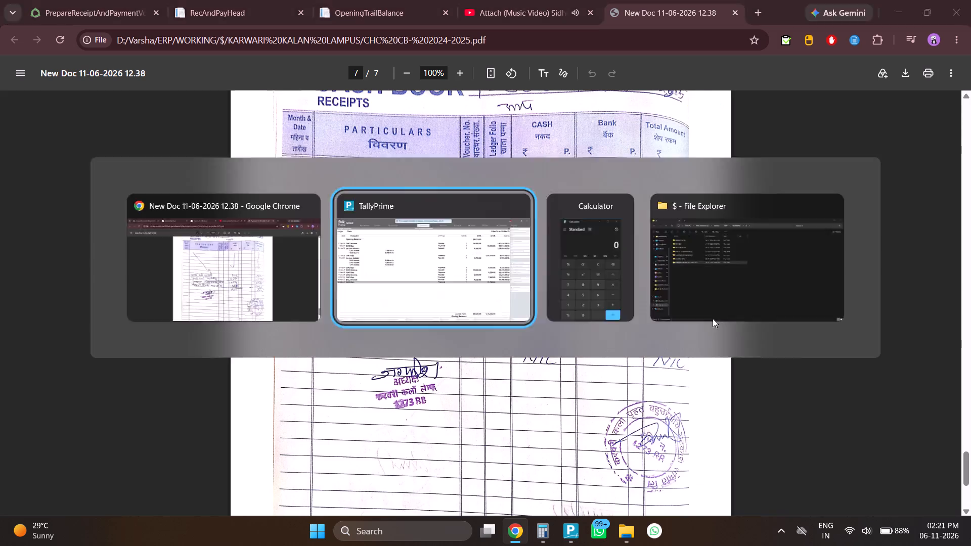
{"action": "key", "text": "Up"}
{"action": "key", "text": "space"}
Check the 30-Mar-25 CHC Exp payment against the March 2025 cash book page, and mark the line.
{"action": "key", "text": "alt+Tab"}
{"action": "key", "text": "alt+Tab"}
{"action": "key", "text": "Down"}
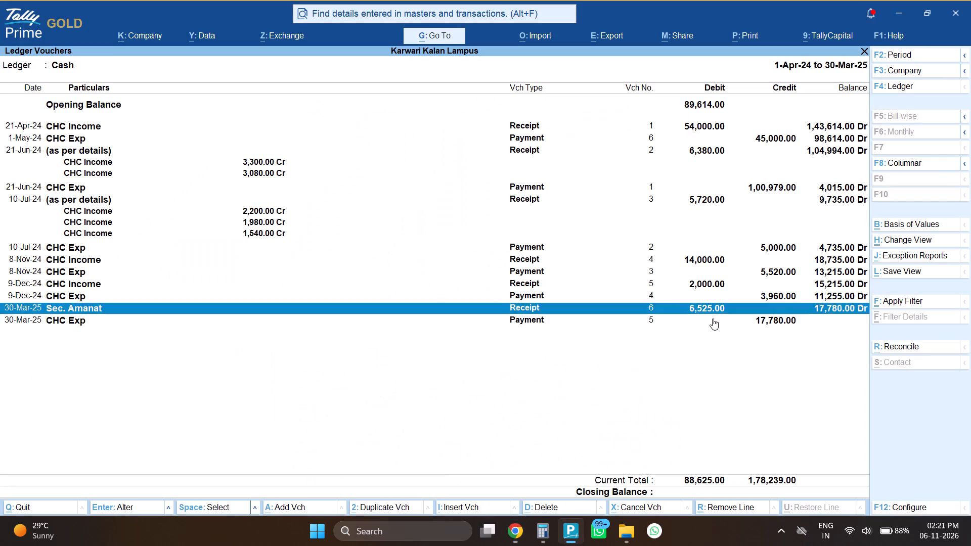
{"action": "key", "text": "space"}
{"action": "key", "text": "alt+Tab"}
{"action": "key", "text": "alt+Tab"}
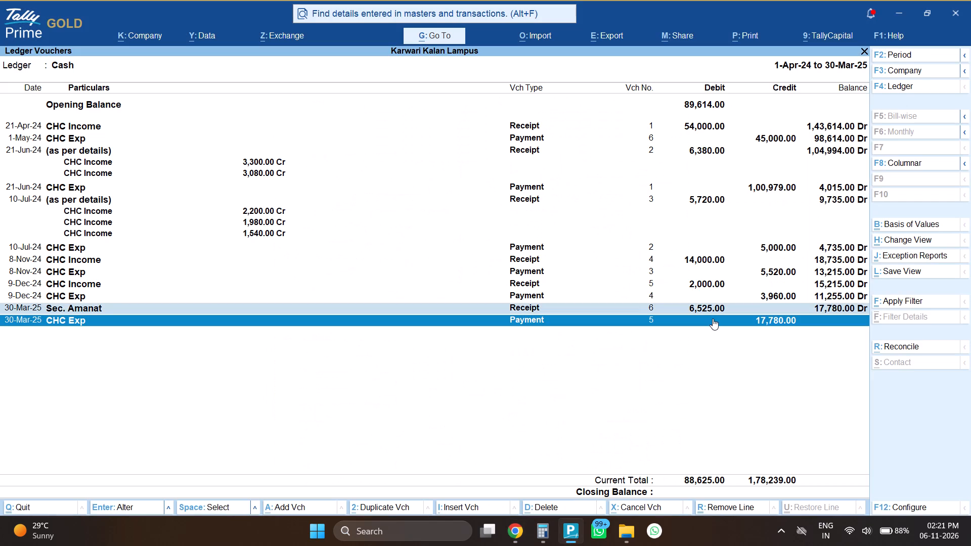
Look back over the Cash ledger and the cash book pages from March 2025 back to November 2024.
{"action": "scroll", "coordinate": [713, 318], "scroll_direction": "down", "scroll_amount": 5}
{"action": "scroll", "coordinate": [713, 318], "scroll_direction": "up", "scroll_amount": 4}
{"action": "key", "text": "alt+Tab"}
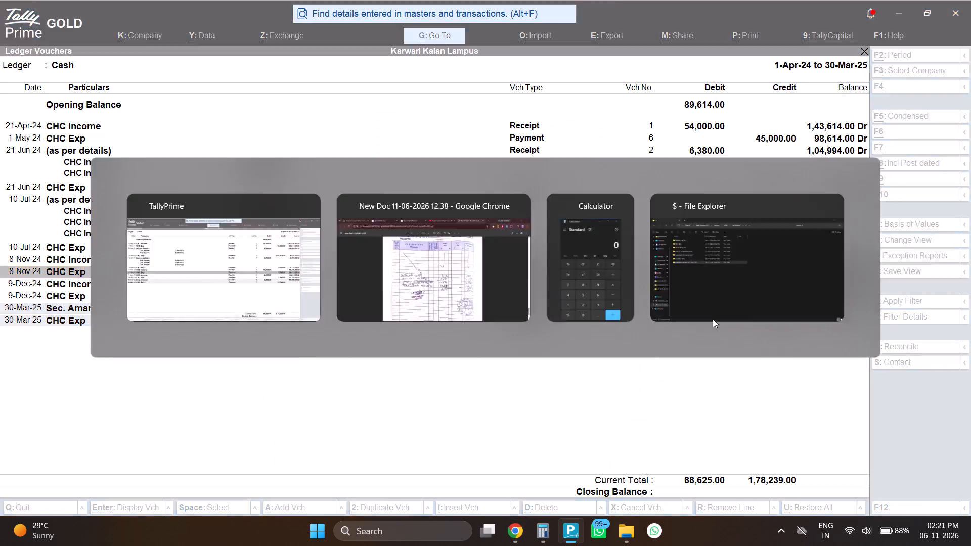
{"action": "key", "text": "alt+Tab"}
{"action": "key", "text": "alt+Tab"}
{"action": "scroll", "coordinate": [713, 318], "scroll_direction": "up", "scroll_amount": 10}
{"action": "scroll", "coordinate": [712, 310], "scroll_direction": "down", "scroll_amount": 1}
{"action": "scroll", "coordinate": [712, 310], "scroll_direction": "up", "scroll_amount": 2}
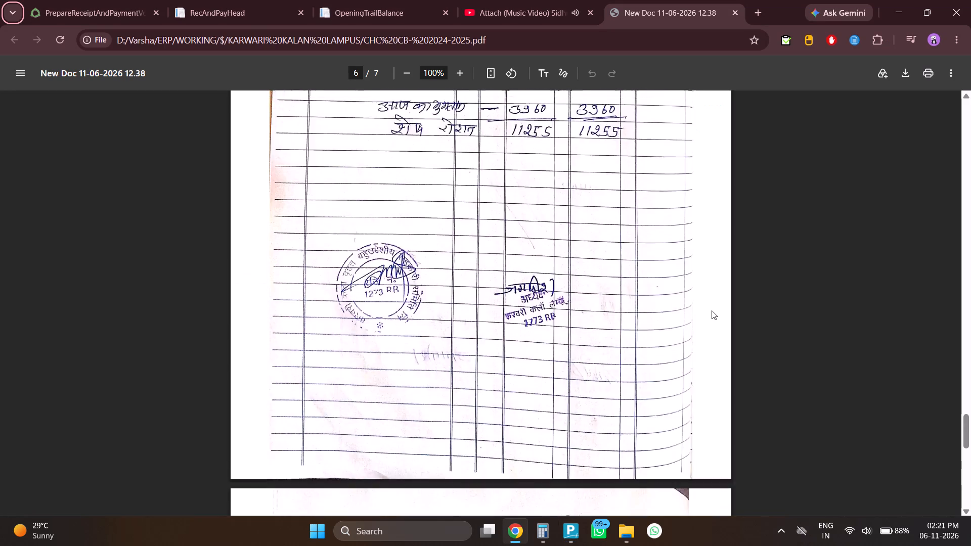
{"action": "scroll", "coordinate": [712, 310], "scroll_direction": "up", "scroll_amount": 7}
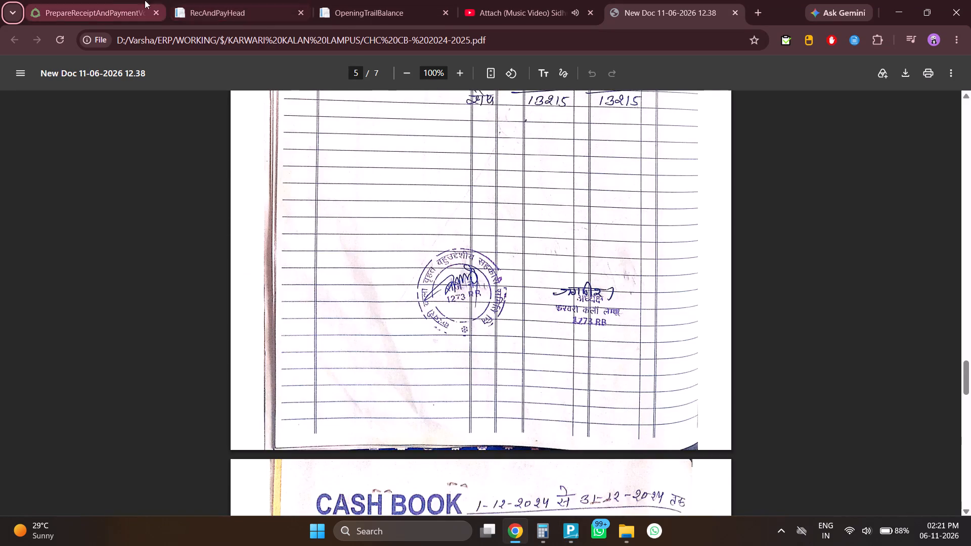
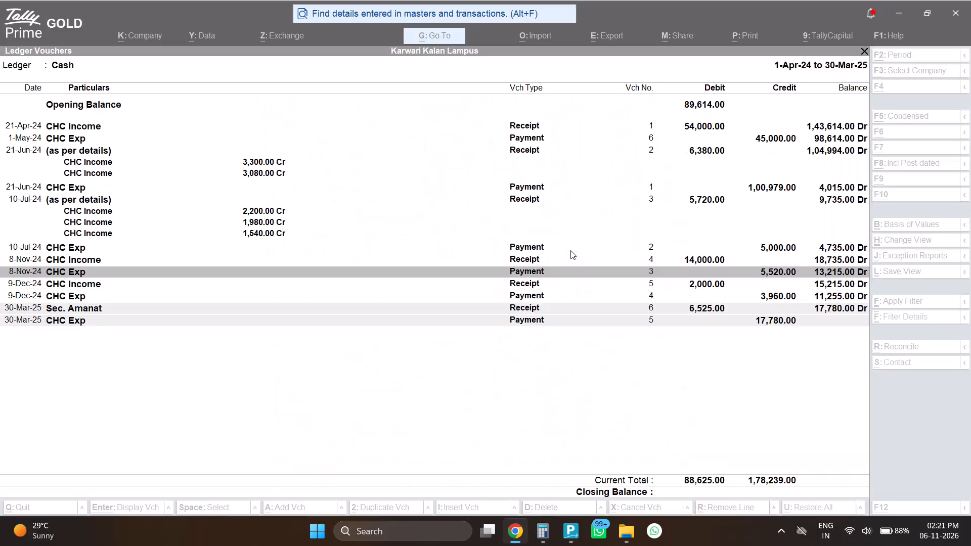
Close the Cash ledger and return to the Trial Balance of Karwari Kalan Lampus.
{"action": "key", "text": "alt+Tab"}
{"action": "key", "text": "alt+Tab"}
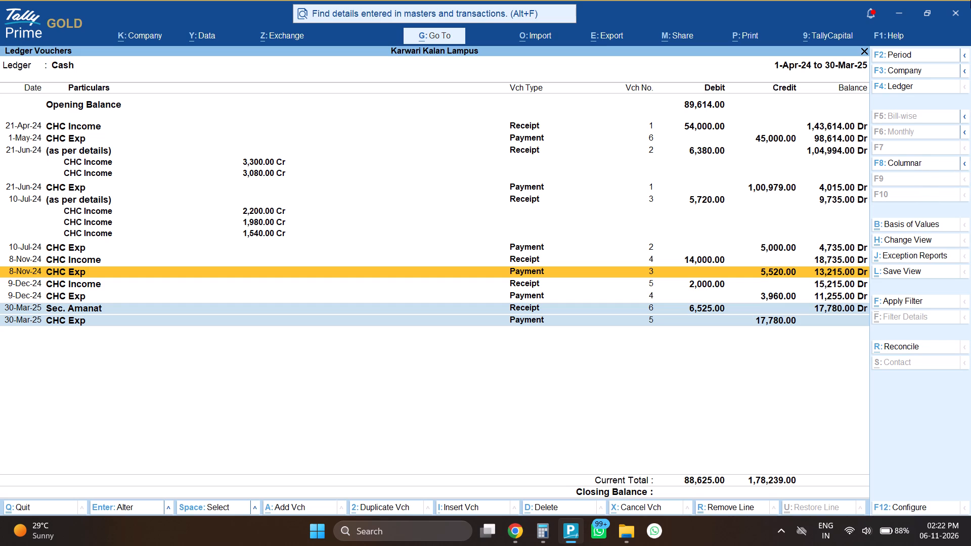
{"action": "key", "text": "Escape"}
{"action": "key", "text": "Escape"}
{"action": "key", "text": "Escape"}
{"action": "key", "text": "Escape"}
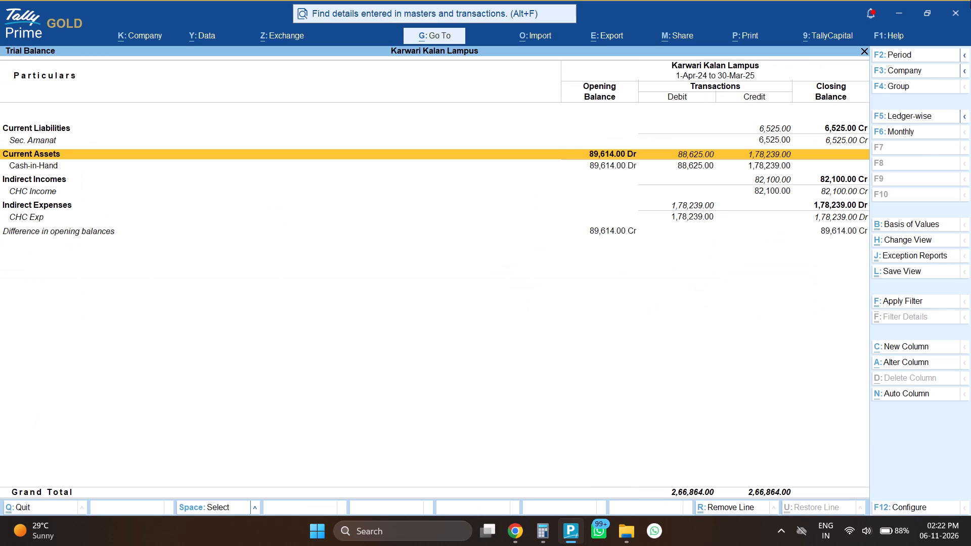
Examine the Sec. Amanat, Cash-in-Hand, CHC Income and CHC Exp lines of the Trial Balance.
{"action": "key", "text": "Down"}
{"action": "key", "text": "Down"}
{"action": "key", "text": "Down"}
{"action": "key", "text": "Down"}
{"action": "key", "text": "Down"}
{"action": "key", "text": "Down"}
{"action": "key", "text": "Down"}
{"action": "key", "text": "Down"}
{"action": "key", "text": "Down"}
{"action": "key", "text": "Down"}
{"action": "key", "text": "Up"}
{"action": "key", "text": "Down"}
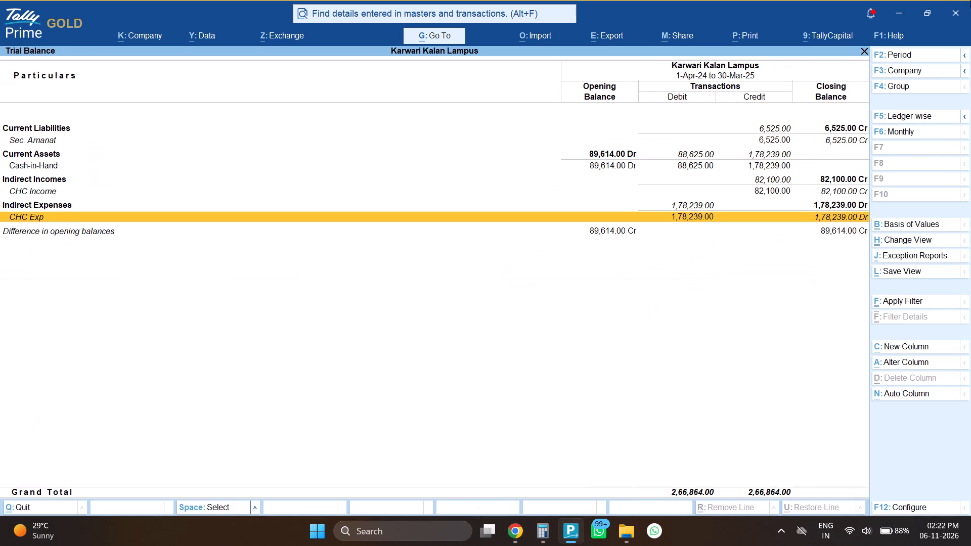
{"action": "key", "text": "Up"}
{"action": "key", "text": "Up"}
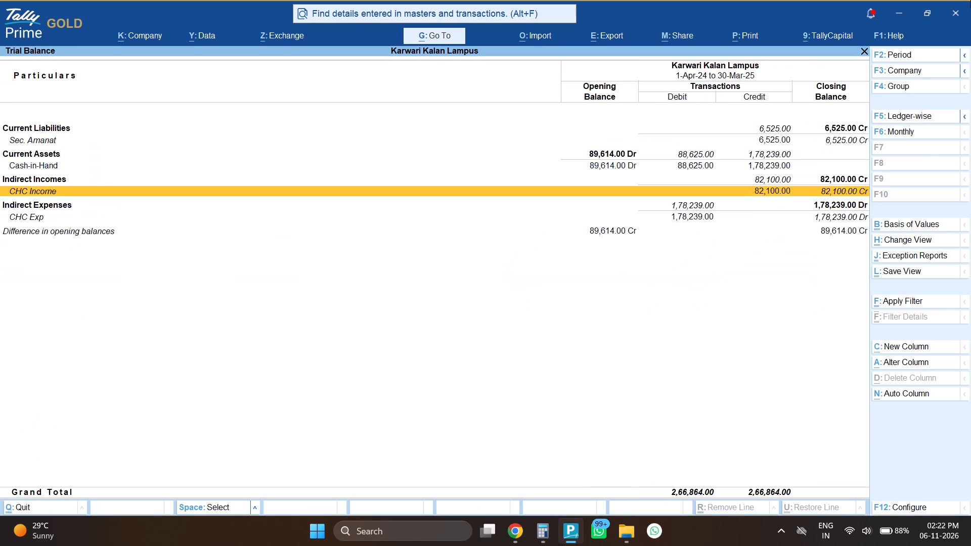
{"action": "key", "text": "Up"}
{"action": "key", "text": "Up"}
{"action": "key", "text": "Down"}
{"action": "key", "text": "Down"}
{"action": "key", "text": "Down"}
{"action": "key", "text": "Up"}
{"action": "key", "text": "Up"}
{"action": "key", "text": "Up"}
{"action": "key", "text": "Up"}
{"action": "key", "text": "Up"}
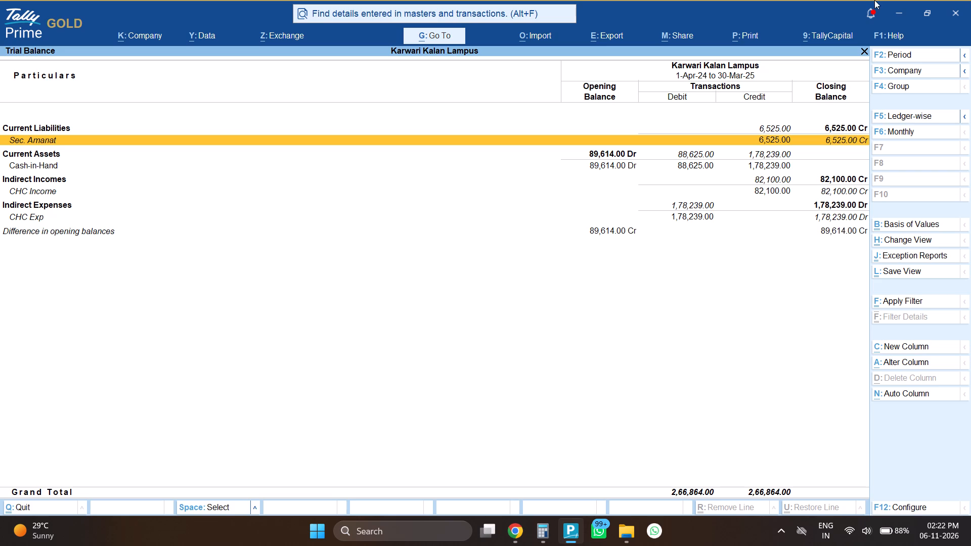
Look over the scanned cash book pages in Google Chrome from April 2024 to June 2024, checking the receipts, payments and balances.
{"action": "key", "text": "alt+Tab"}
{"action": "scroll", "coordinate": [359, 345], "scroll_direction": "up", "scroll_amount": 8}
{"action": "scroll", "coordinate": [357, 341], "scroll_direction": "down", "scroll_amount": 1}
{"action": "scroll", "coordinate": [357, 341], "scroll_direction": "up", "scroll_amount": 20}
{"action": "scroll", "coordinate": [357, 341], "scroll_direction": "up", "scroll_amount": 20}
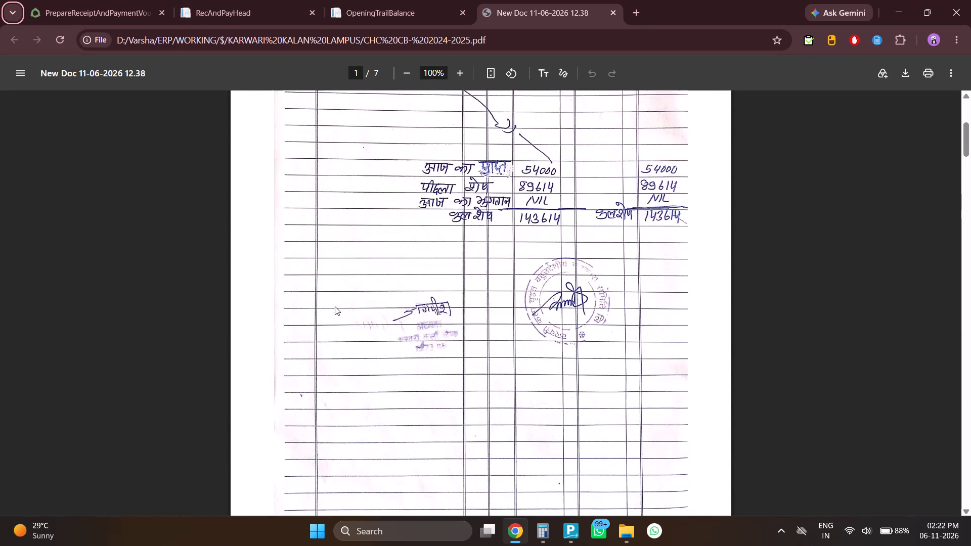
{"action": "scroll", "coordinate": [349, 302], "scroll_direction": "down", "scroll_amount": 6}
{"action": "scroll", "coordinate": [493, 281], "scroll_direction": "down", "scroll_amount": 2}
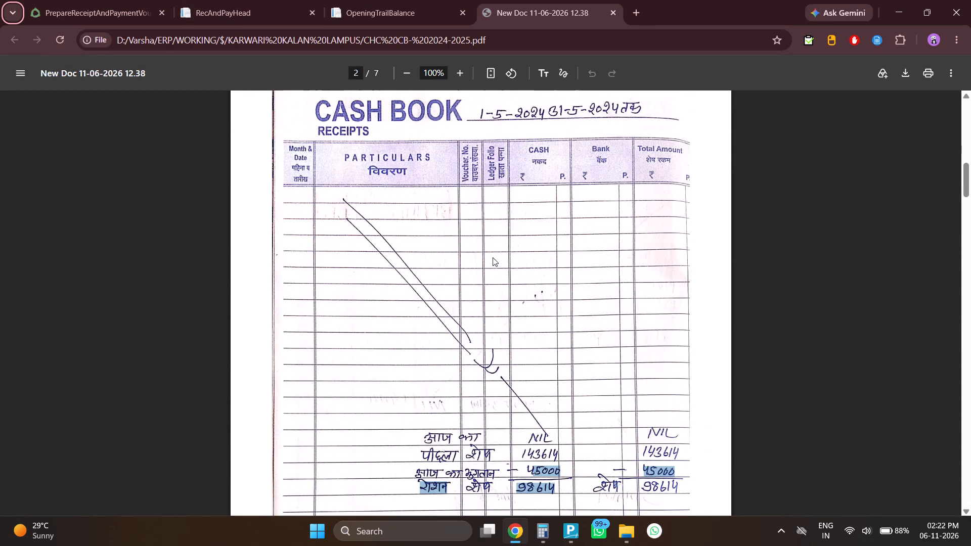
{"action": "left_click_drag", "start_coordinate": [527, 458], "coordinate": [556, 469]}
{"action": "scroll", "coordinate": [556, 469], "scroll_direction": "down", "scroll_amount": 14}
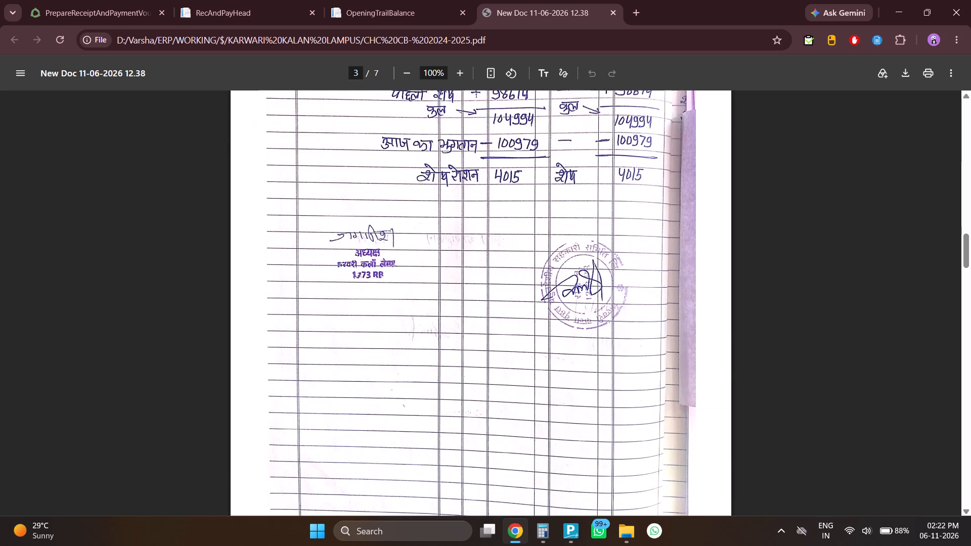
{"action": "scroll", "coordinate": [556, 469], "scroll_direction": "down", "scroll_amount": 2}
Switch back to TallyPrime and examine the asset, income and expense lines of the Trial Balance again.
{"action": "key", "text": "alt+Tab"}
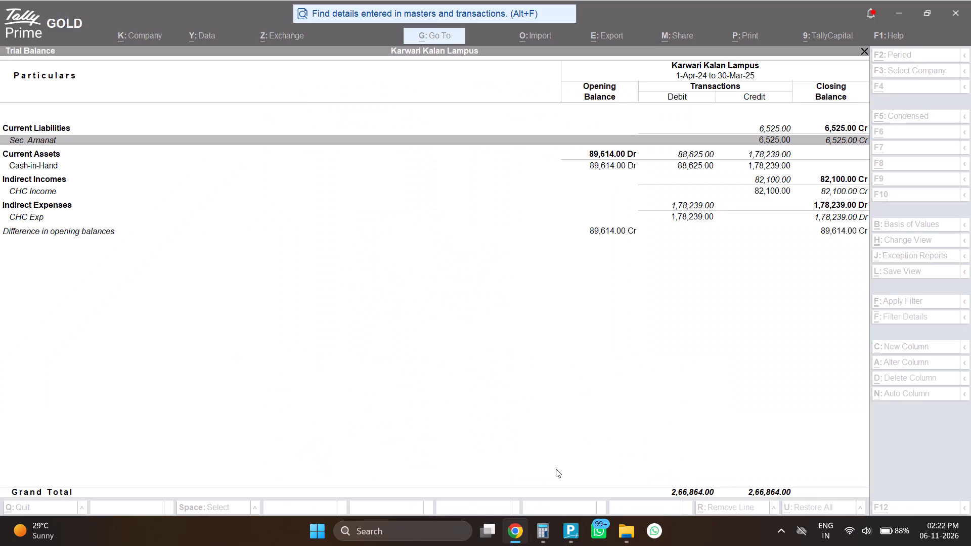
{"action": "scroll", "coordinate": [556, 469], "scroll_direction": "down", "scroll_amount": 2}
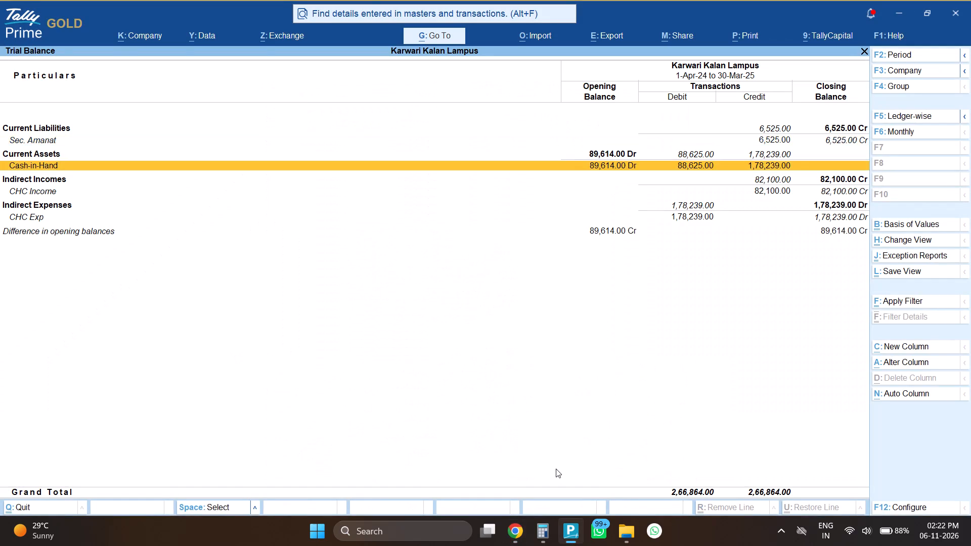
{"action": "scroll", "coordinate": [556, 469], "scroll_direction": "up", "scroll_amount": 2}
{"action": "scroll", "coordinate": [556, 469], "scroll_direction": "down", "scroll_amount": 3}
{"action": "scroll", "coordinate": [556, 469], "scroll_direction": "up", "scroll_amount": 2}
{"action": "scroll", "coordinate": [556, 469], "scroll_direction": "down", "scroll_amount": 3}
{"action": "scroll", "coordinate": [556, 469], "scroll_direction": "up", "scroll_amount": 3}
{"action": "scroll", "coordinate": [556, 469], "scroll_direction": "down", "scroll_amount": 5}
{"action": "scroll", "coordinate": [556, 470], "scroll_direction": "up", "scroll_amount": 1}
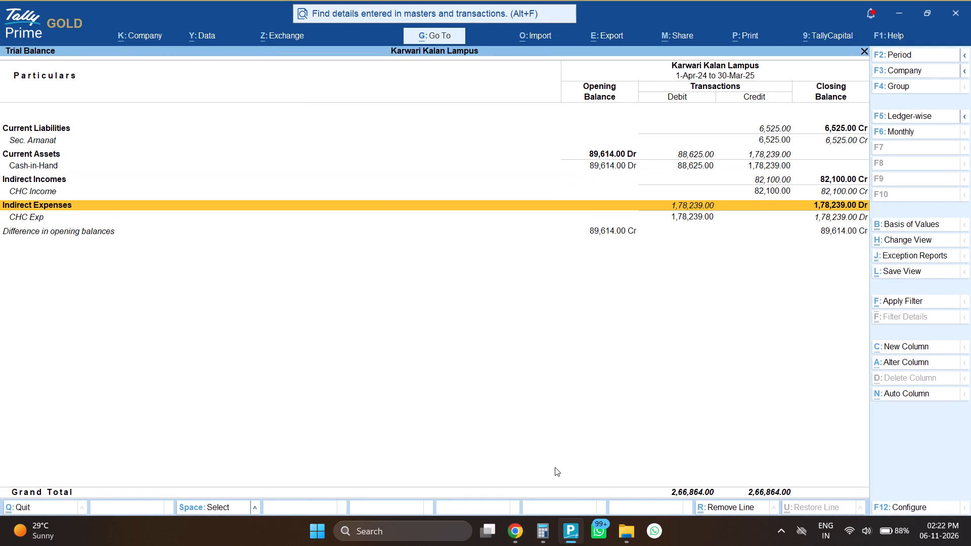
{"action": "scroll", "coordinate": [555, 467], "scroll_direction": "up", "scroll_amount": 1}
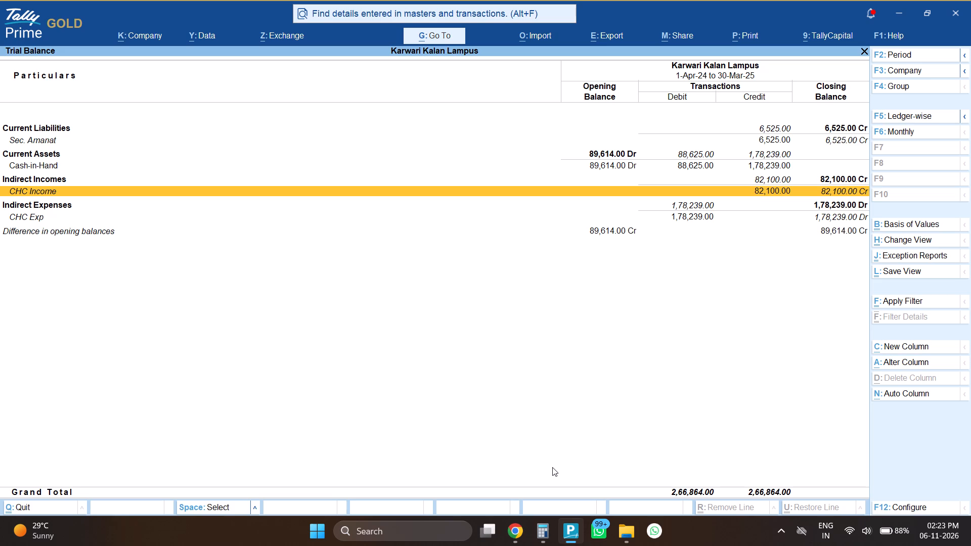
Switch to the scanned cash book PDF in Google Chrome.
{"action": "key", "text": "alt+Tab"}
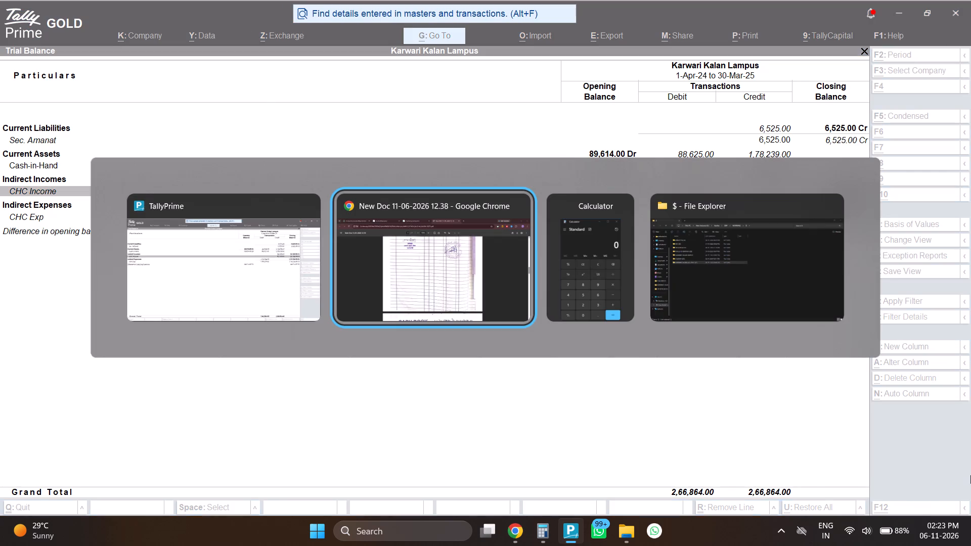
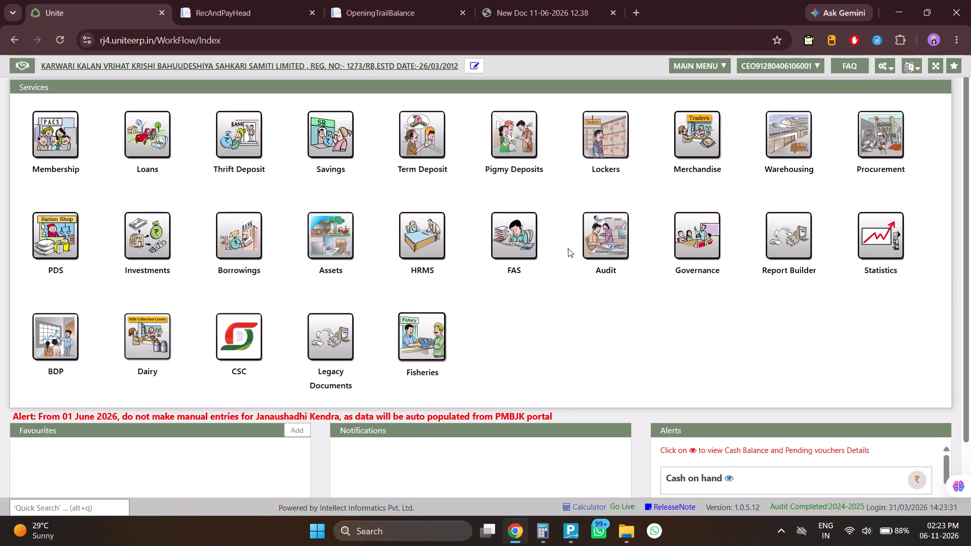
Start an Other Transfer voucher in FAS and generate a new batch for the day book date 31/03/2026.
{"action": "left_click", "coordinate": [510, 244]}
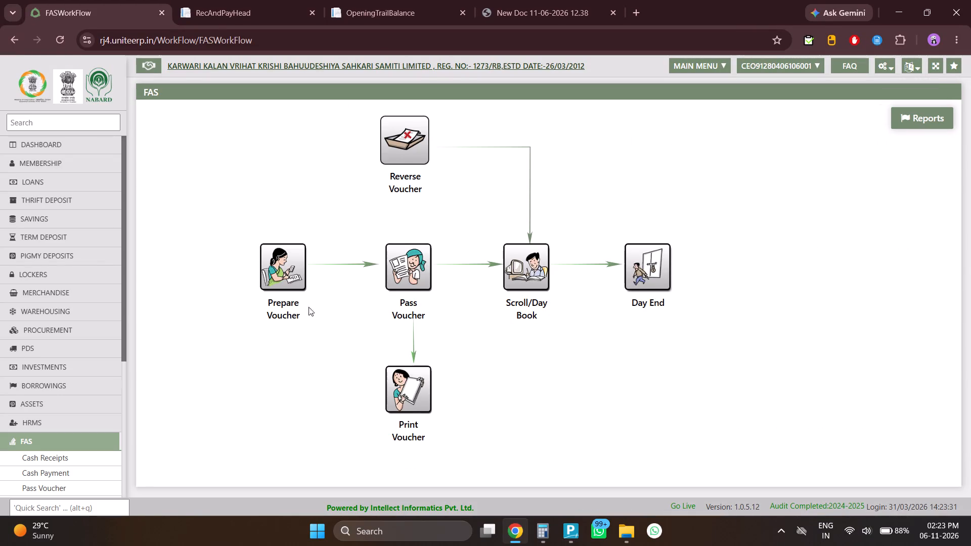
{"action": "left_click", "coordinate": [288, 281]}
{"action": "left_click", "coordinate": [286, 317]}
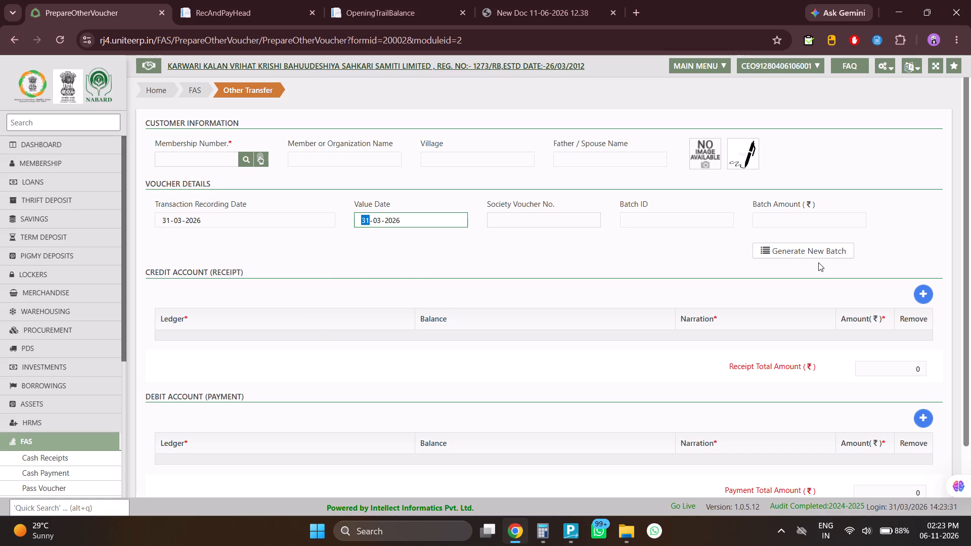
{"action": "left_click", "coordinate": [808, 253]}
{"action": "left_click", "coordinate": [482, 312]}
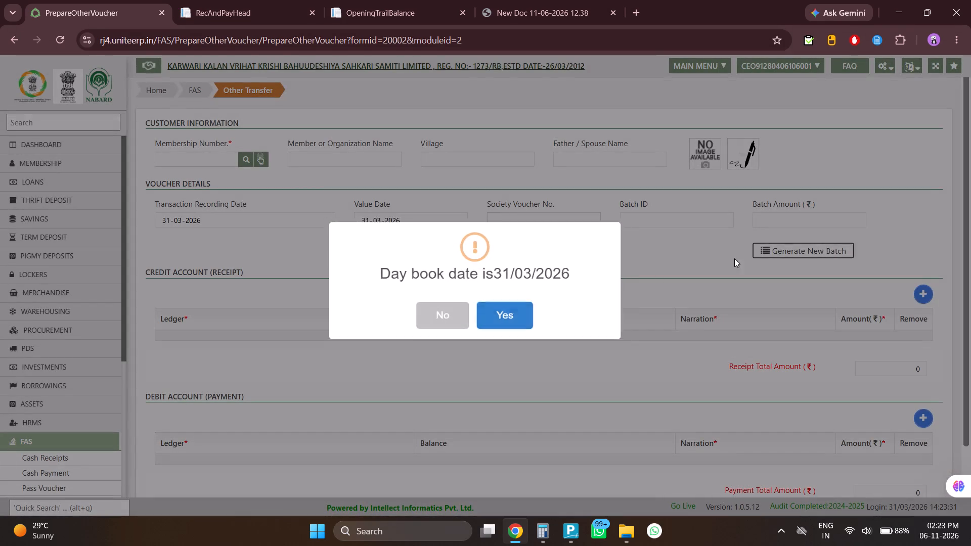
{"action": "left_click", "coordinate": [804, 250]}
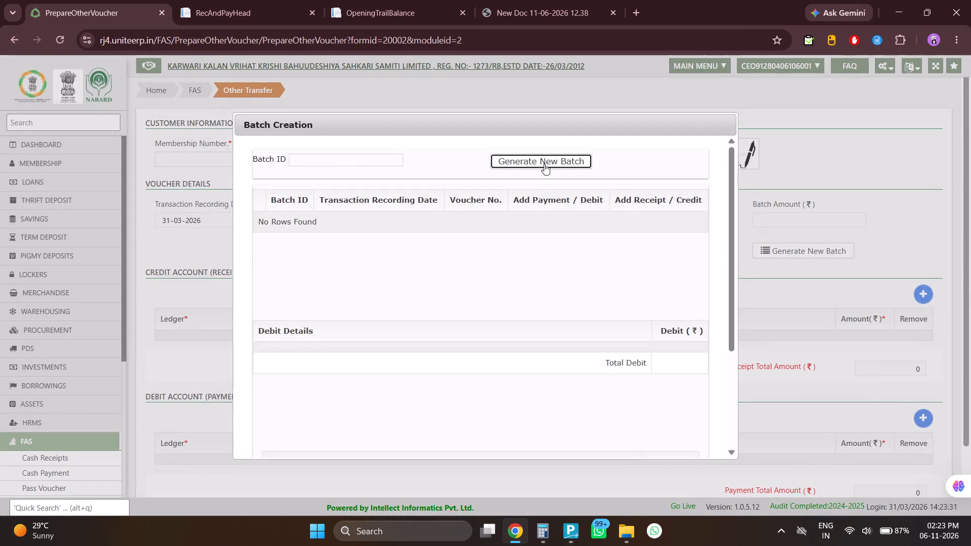
{"action": "left_click", "coordinate": [543, 161]}
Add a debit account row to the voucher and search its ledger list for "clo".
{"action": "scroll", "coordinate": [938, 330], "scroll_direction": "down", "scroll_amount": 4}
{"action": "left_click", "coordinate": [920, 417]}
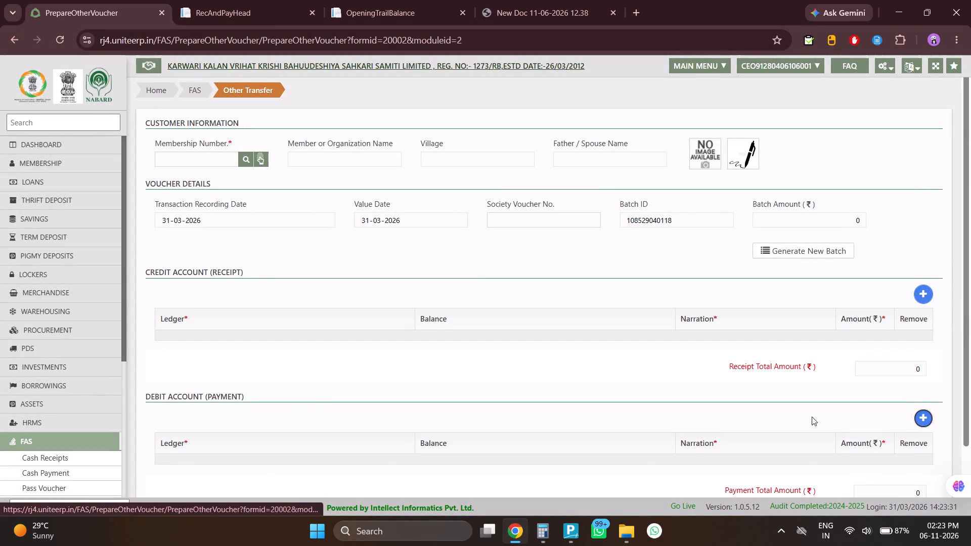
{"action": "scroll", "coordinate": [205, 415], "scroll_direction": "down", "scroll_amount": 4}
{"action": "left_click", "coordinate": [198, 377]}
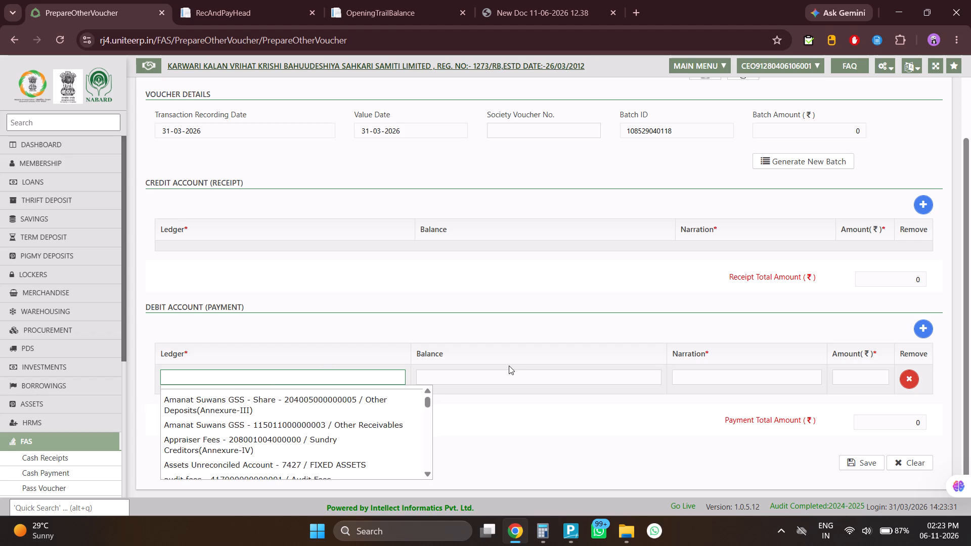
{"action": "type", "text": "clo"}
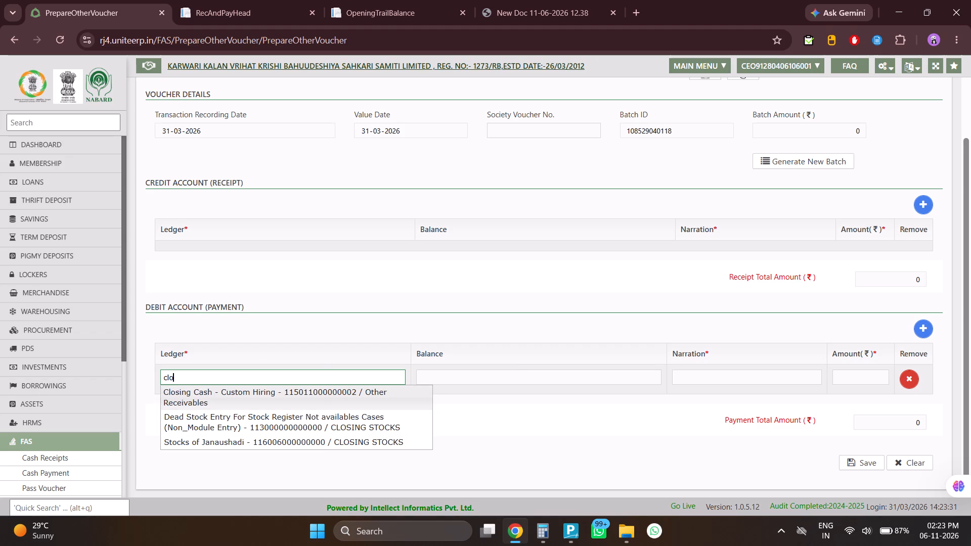
Switch to TallyPrime, leave the Trial Balance and shut the Karwari Kalan Lampus company.
{"action": "key", "text": "alt+Tab"}
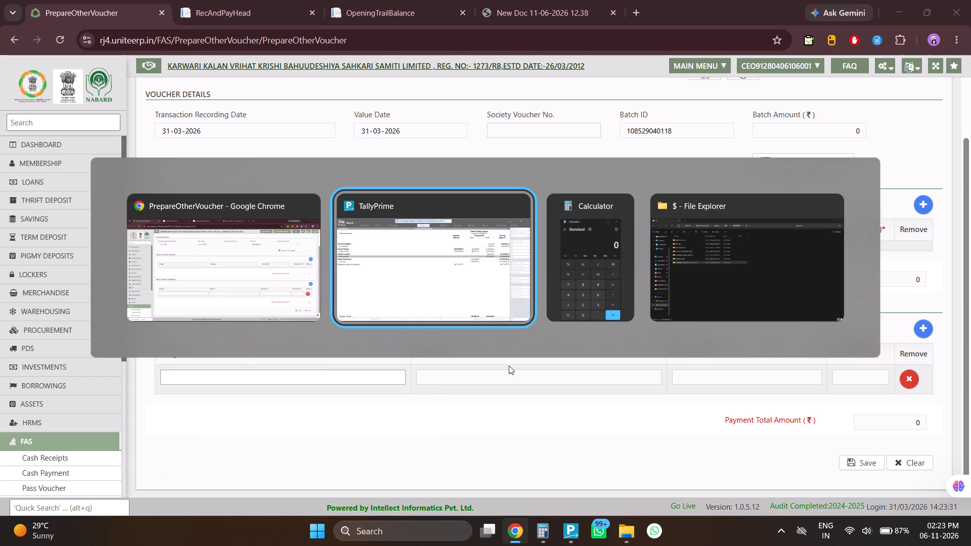
{"action": "key", "text": "Escape"}
{"action": "key", "text": "Escape"}
{"action": "key", "text": "Escape"}
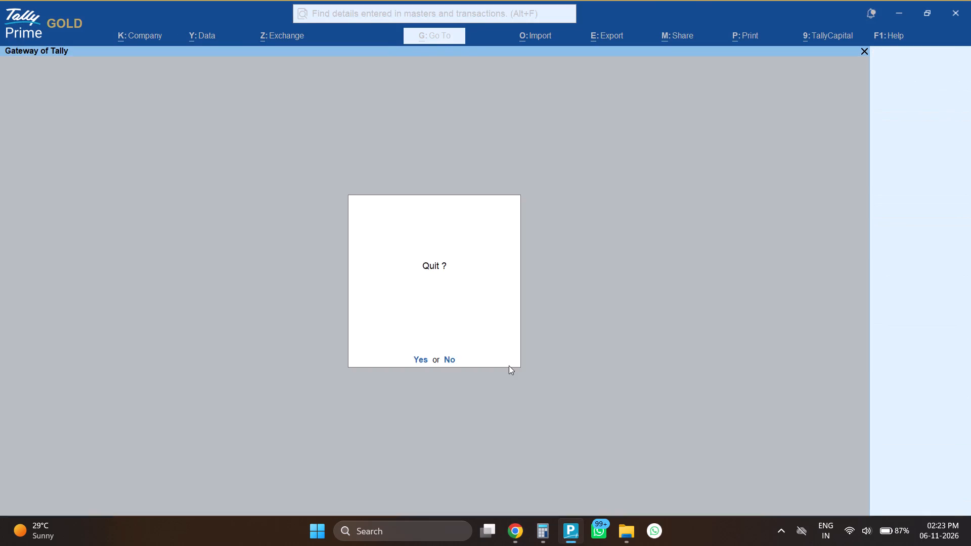
{"action": "key", "text": "Escape"}
{"action": "key", "text": "ctrl+F3"}
{"action": "key", "text": "Return"}
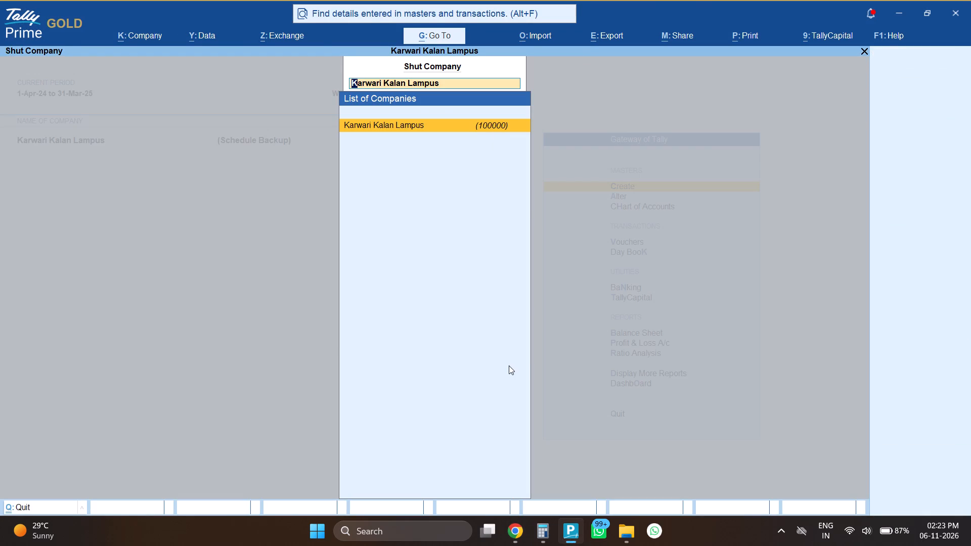
Open the Karwarikala CHC company from the KARWARI KALAN LAMPUS folder in D:\Varsha\ERP\WORKING\$.
{"action": "key", "text": "Up"}
{"action": "key", "text": "Return"}
{"action": "key", "text": "Down"}
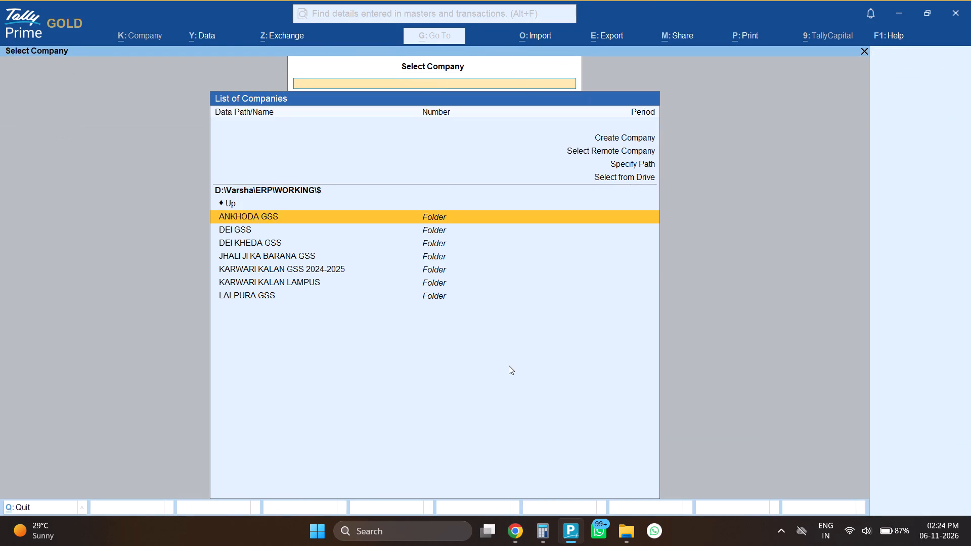
{"action": "key", "text": "Down"}
{"action": "key", "text": "Down"}
{"action": "key", "text": "Down"}
{"action": "key", "text": "Down"}
{"action": "key", "text": "Down"}
{"action": "key", "text": "Return"}
{"action": "key", "text": "Down"}
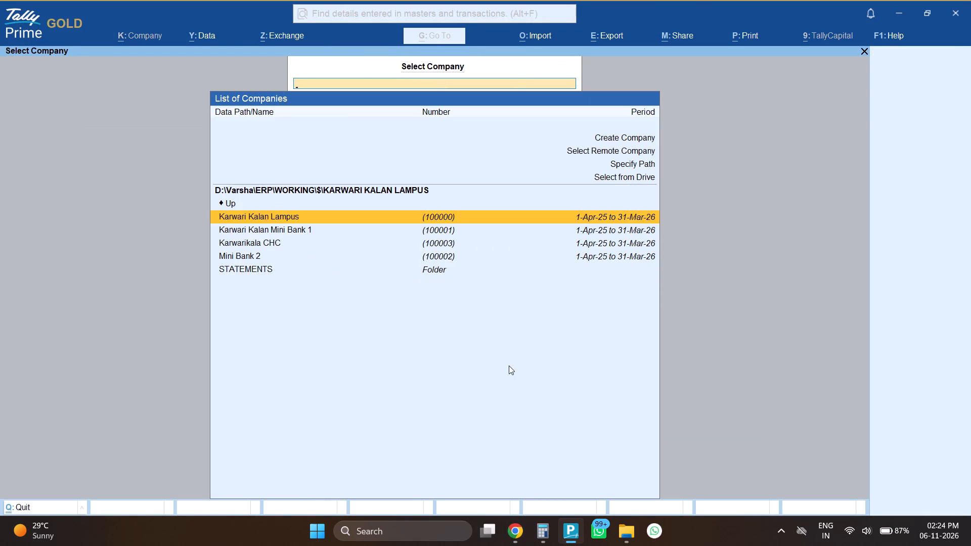
{"action": "key", "text": "Down"}
{"action": "key", "text": "Return"}
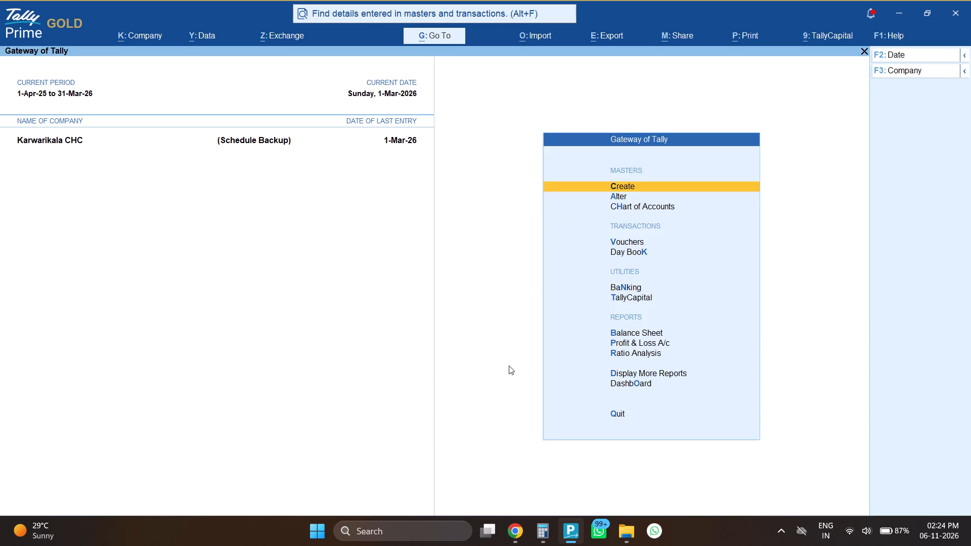
Open the company's Trial Balance in detailed format and configure it to show opening balances and transactions.
{"action": "type", "text": "dt"}
{"action": "key", "text": "alt+F1"}
{"action": "key", "text": "F12"}
{"action": "key", "text": "y"}
{"action": "key", "text": "Return"}
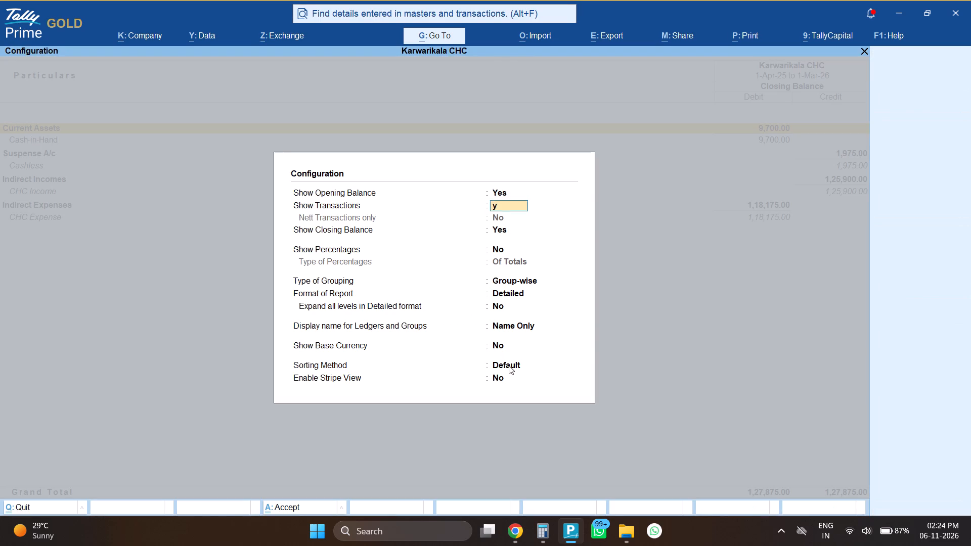
{"action": "key", "text": "y"}
{"action": "key", "text": "Return"}
{"action": "key", "text": "ctrl+a"}
Examine the Cash-in-Hand, Cashless, CHC Income and CHC Expense lines of the Trial Balance.
{"action": "key", "text": "Down"}
{"action": "key", "text": "Down"}
{"action": "key", "text": "Down"}
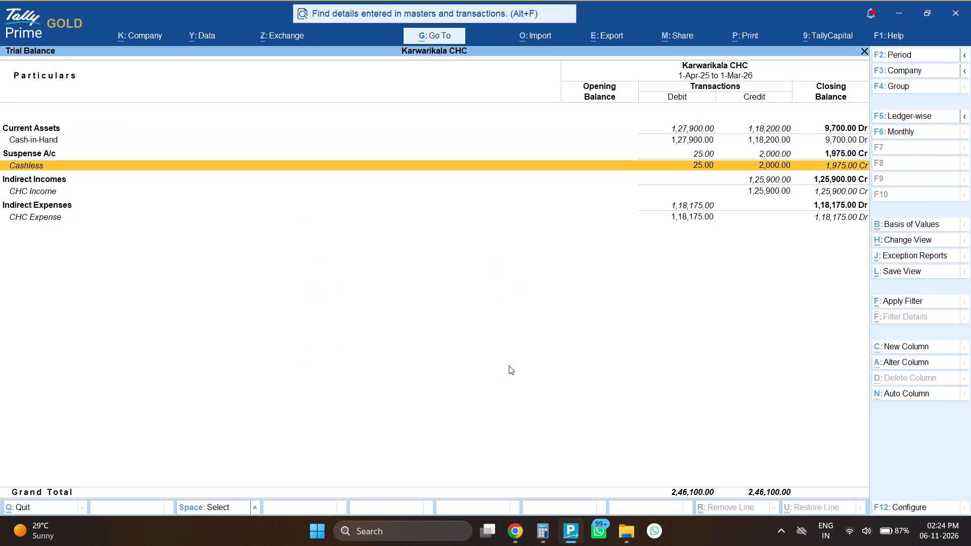
{"action": "key", "text": "Down"}
{"action": "key", "text": "Down"}
{"action": "key", "text": "Down"}
{"action": "key", "text": "Down"}
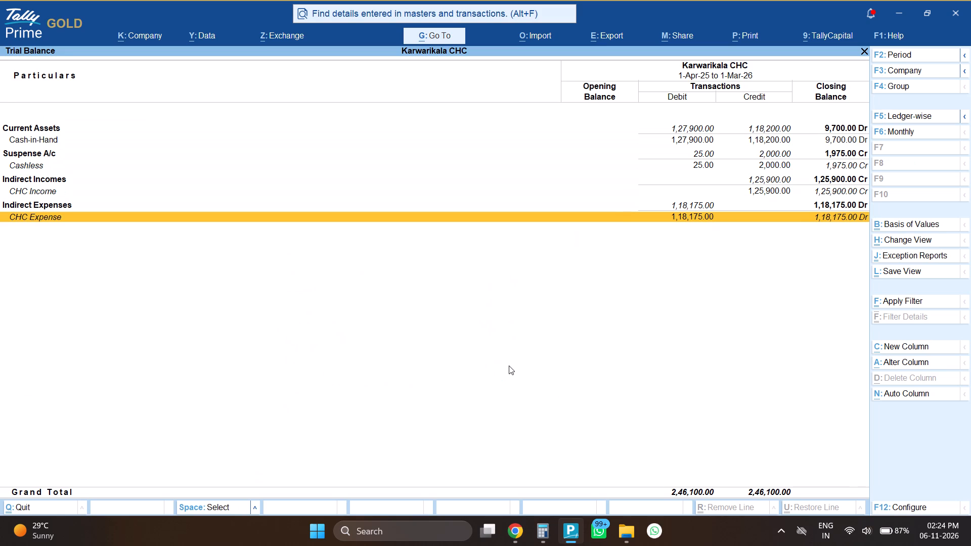
{"action": "key", "text": "space"}
{"action": "key", "text": "Up"}
{"action": "key", "text": "Up"}
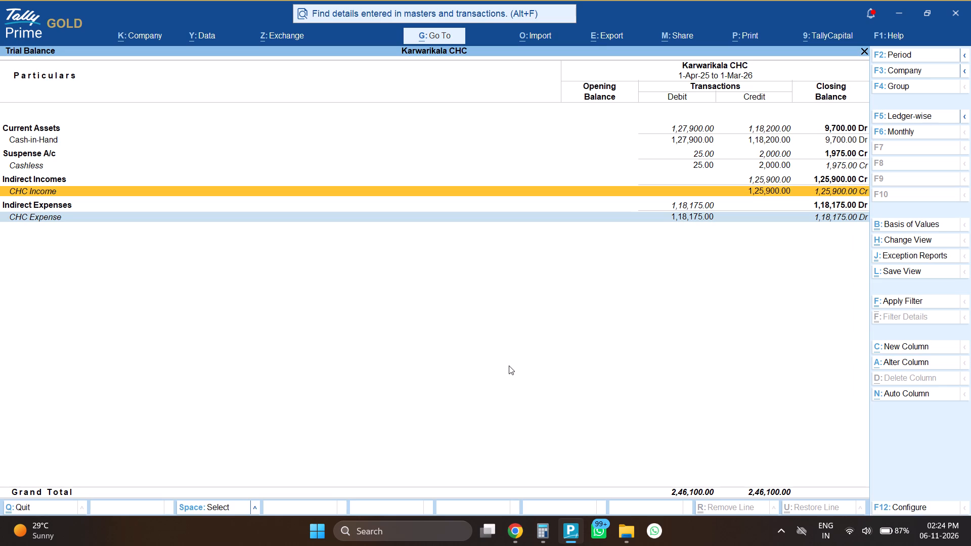
Switch back to the ERP in Google Chrome and open the Chart of Accounts in the FAS configuration.
{"action": "key", "text": "alt+Tab"}
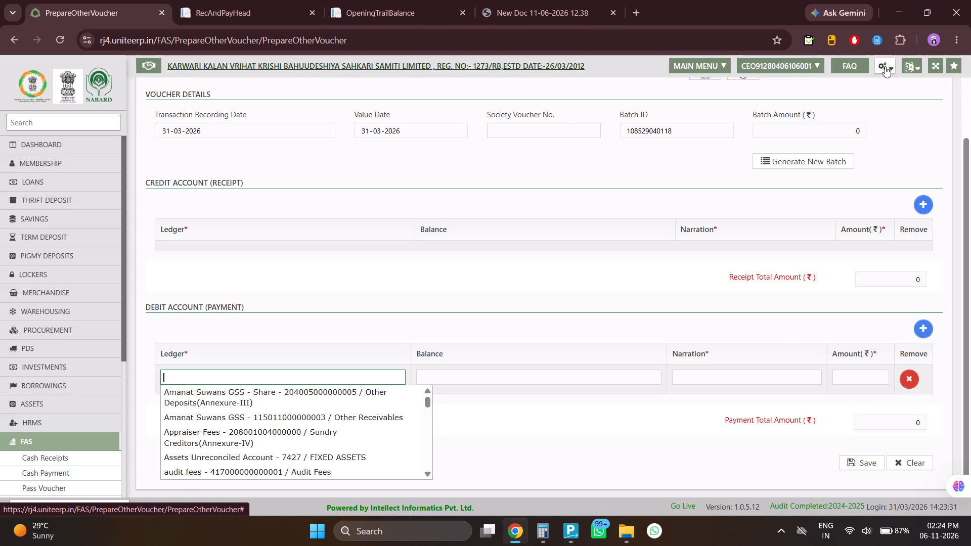
{"action": "left_click", "coordinate": [885, 66]}
{"action": "right_click", "coordinate": [885, 66]}
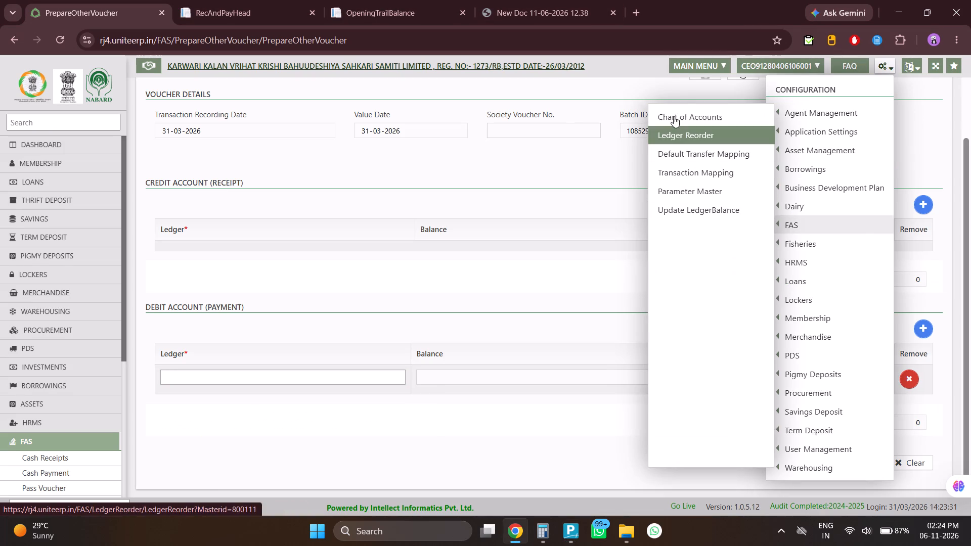
{"action": "left_click", "coordinate": [674, 116]}
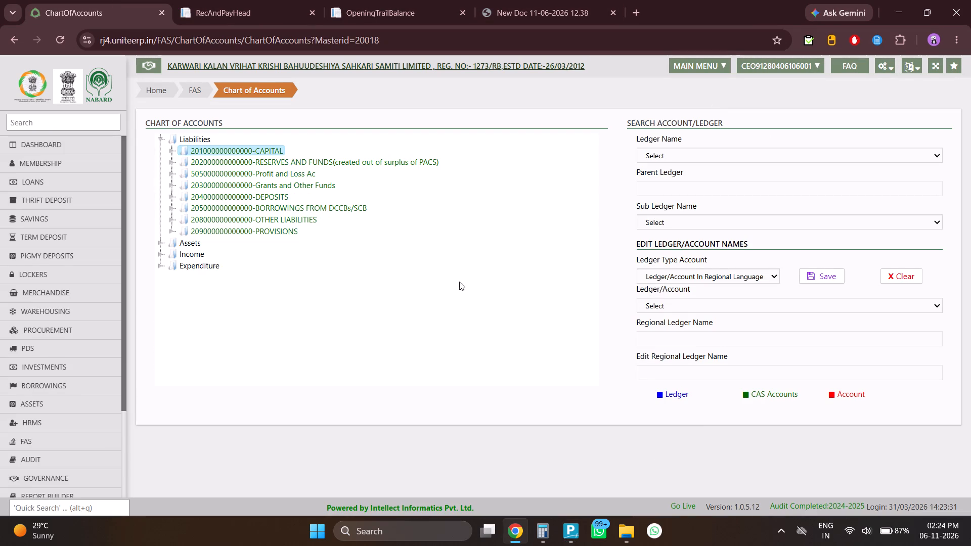
Create a CHC Income account under Other Miscellaneous Income (Annexure-X) in the Chart of Accounts.
{"action": "left_click", "coordinate": [158, 255]}
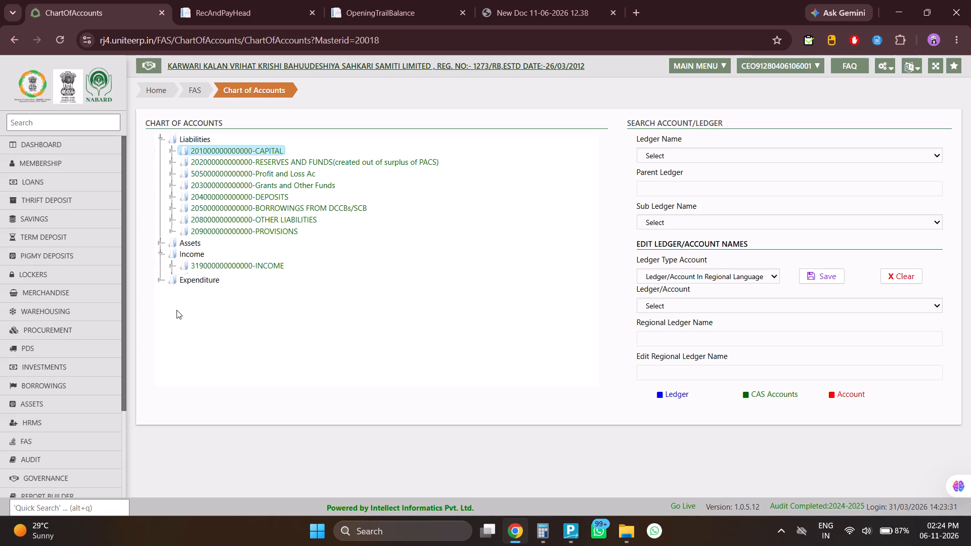
{"action": "left_click", "coordinate": [173, 263]}
{"action": "scroll", "coordinate": [193, 291], "scroll_direction": "down", "scroll_amount": 4}
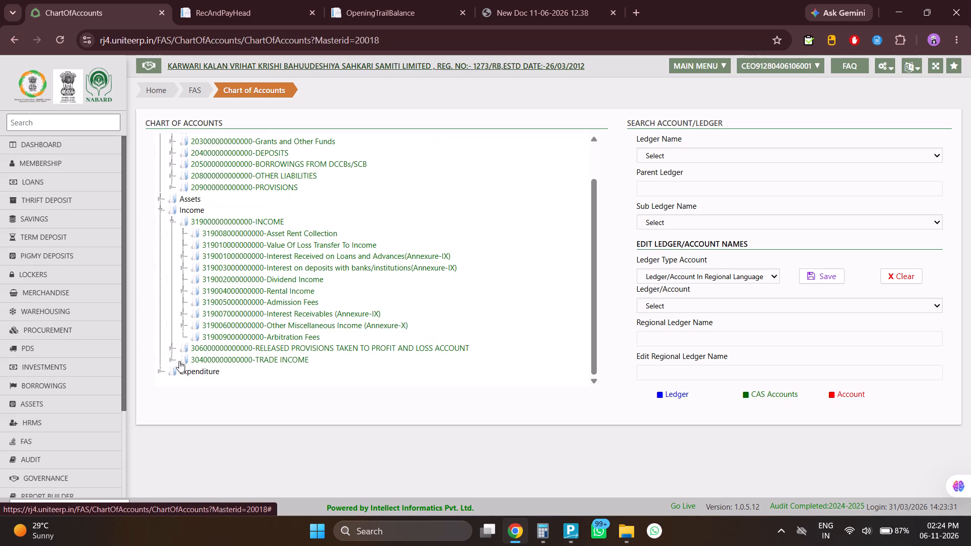
{"action": "left_click", "coordinate": [182, 324]}
{"action": "scroll", "coordinate": [206, 303], "scroll_direction": "down", "scroll_amount": 4}
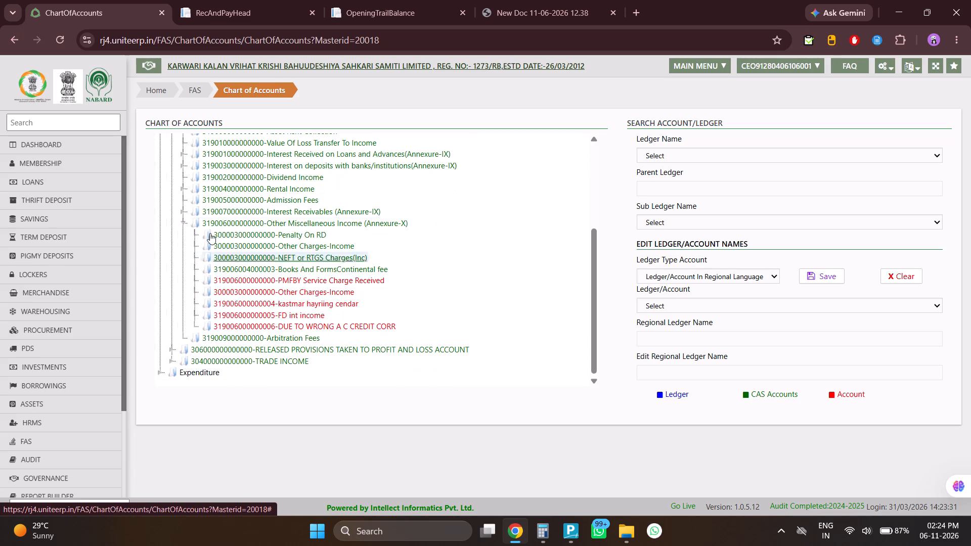
{"action": "left_click", "coordinate": [203, 222]}
{"action": "right_click", "coordinate": [203, 222]}
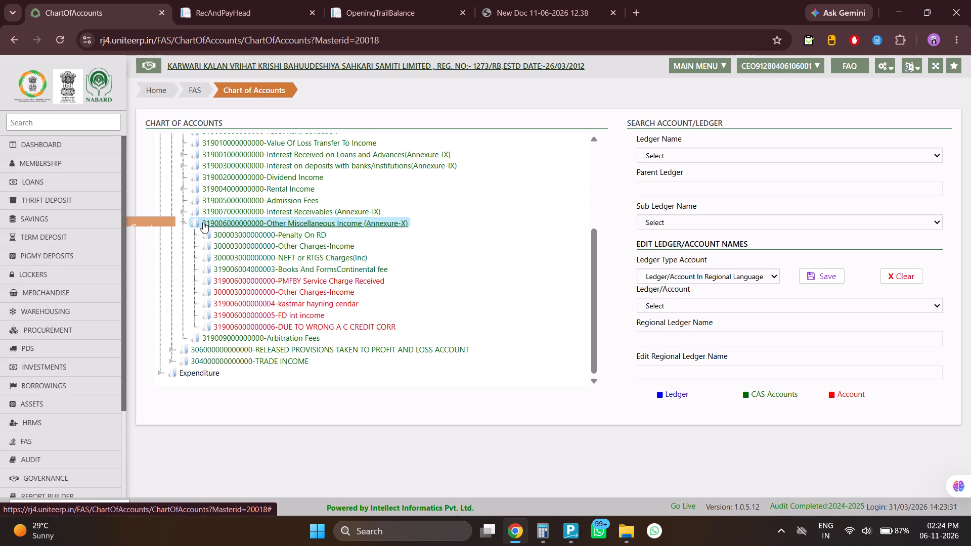
{"action": "left_click", "coordinate": [161, 229]}
{"action": "left_click", "coordinate": [331, 140]}
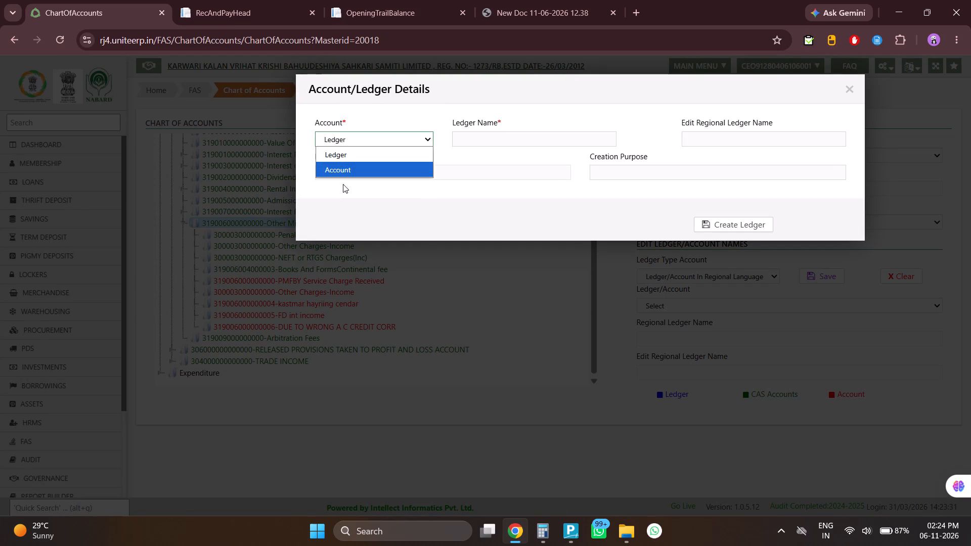
{"action": "left_click", "coordinate": [341, 170]}
{"action": "left_click", "coordinate": [456, 135]}
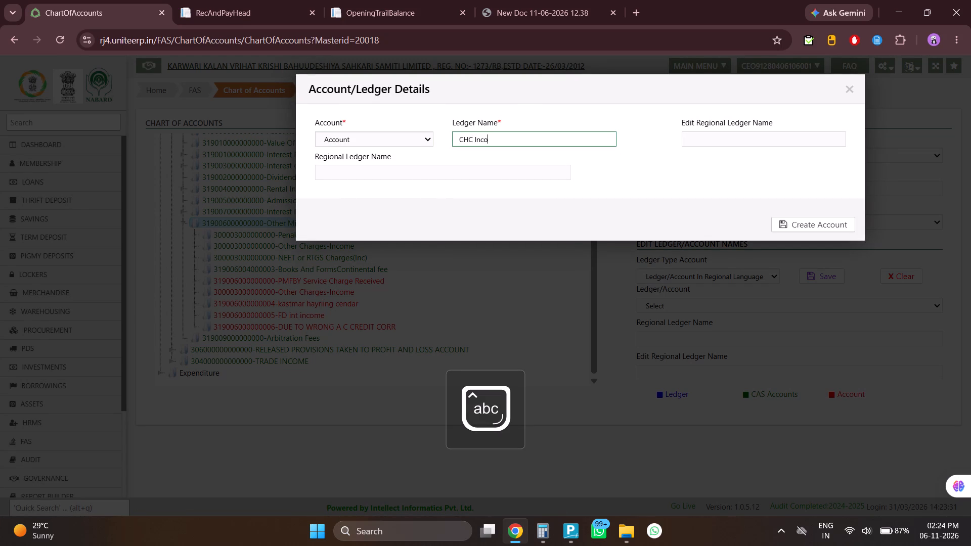
{"action": "left_click", "coordinate": [776, 222]}
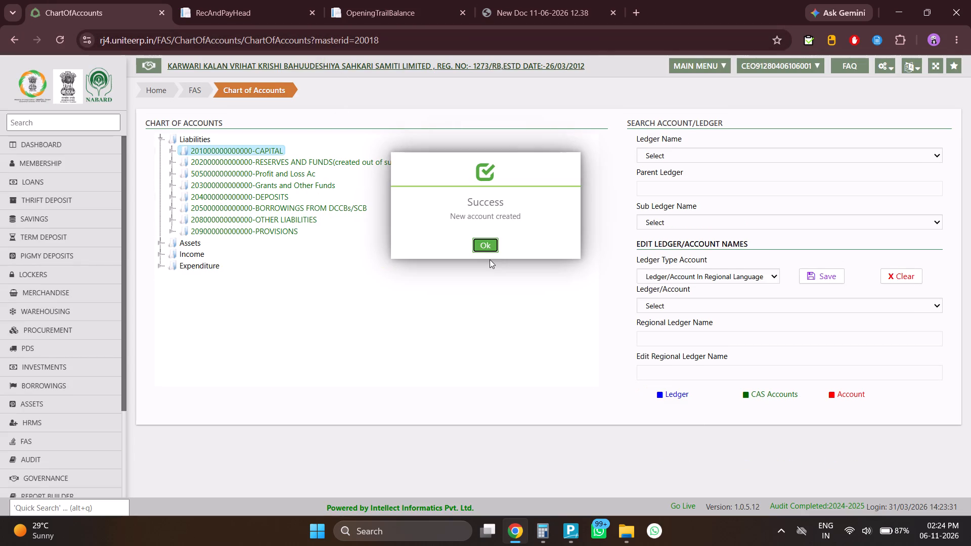
{"action": "left_click", "coordinate": [483, 250]}
Create an account named CHC Exp 2024-2025 under Other expenses (Annexure-XX) within Establishment and Other Expenses.
{"action": "left_click", "coordinate": [165, 266]}
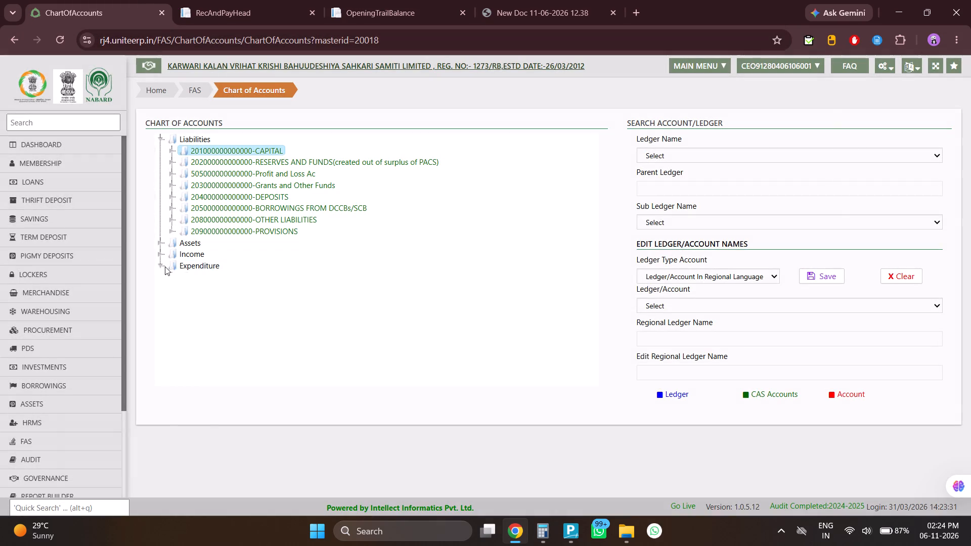
{"action": "left_click", "coordinate": [176, 288]}
{"action": "scroll", "coordinate": [175, 286], "scroll_direction": "down", "scroll_amount": 6}
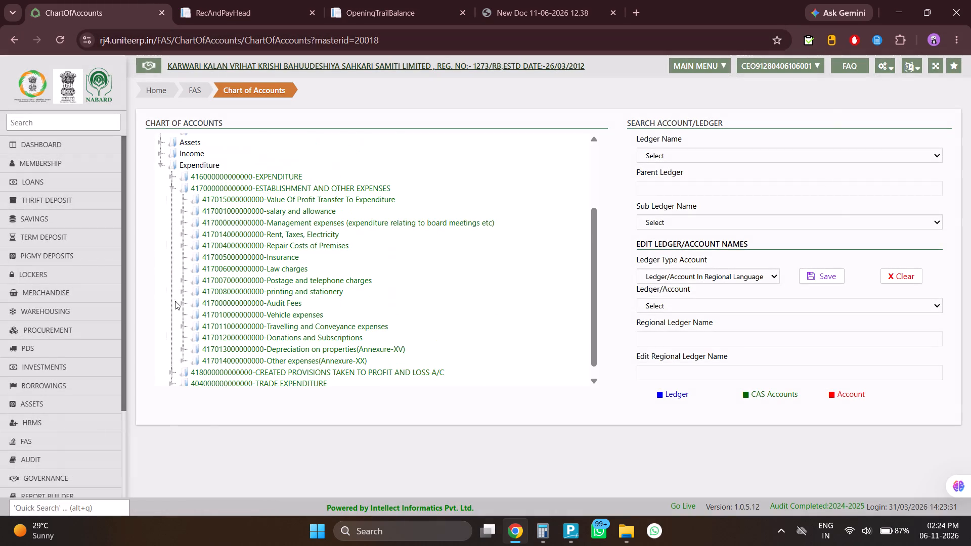
{"action": "scroll", "coordinate": [182, 339], "scroll_direction": "down", "scroll_amount": 3}
{"action": "left_click", "coordinate": [182, 351]}
{"action": "scroll", "coordinate": [228, 309], "scroll_direction": "down", "scroll_amount": 7}
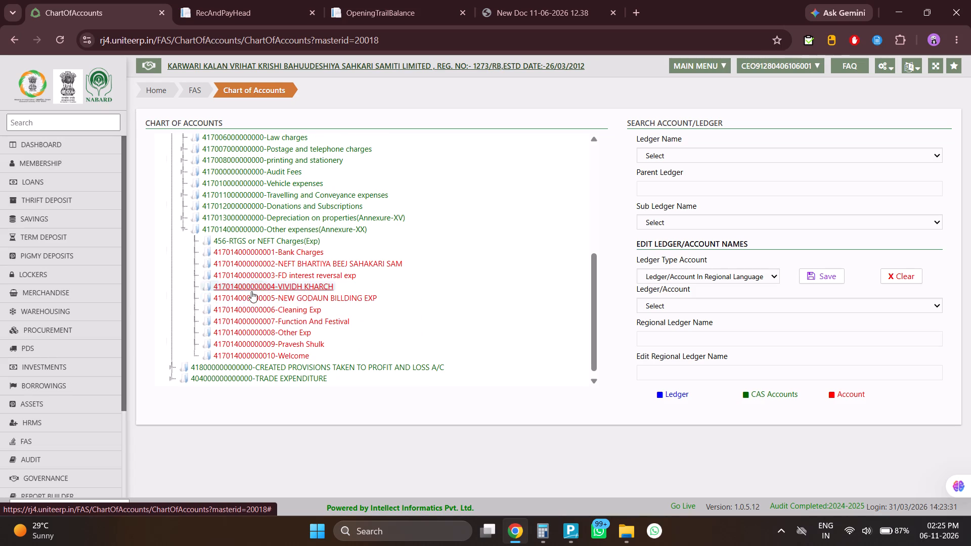
{"action": "left_click", "coordinate": [199, 227]}
{"action": "left_click", "coordinate": [211, 229]}
{"action": "right_click", "coordinate": [211, 229]}
{"action": "right_click", "coordinate": [211, 229]}
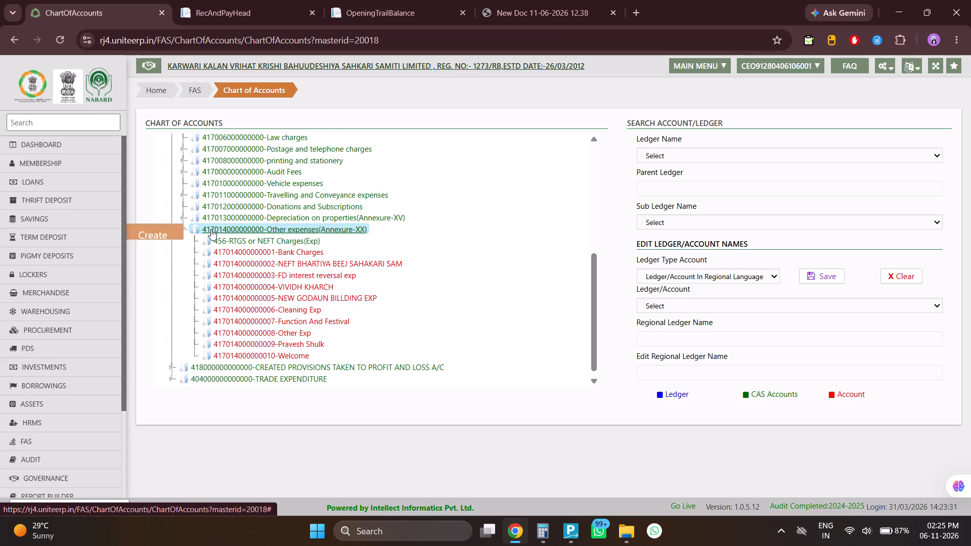
{"action": "right_click", "coordinate": [212, 230]}
{"action": "right_click", "coordinate": [212, 230]}
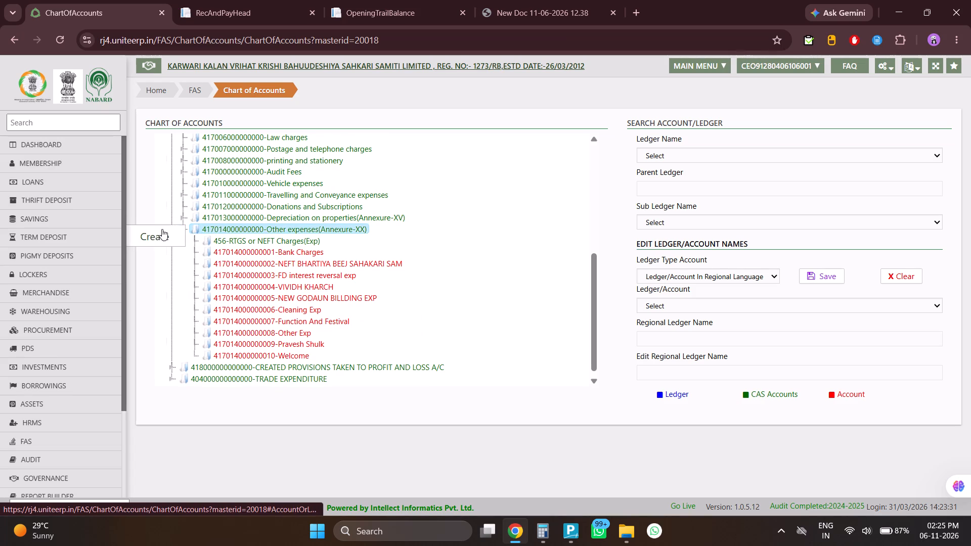
{"action": "left_click", "coordinate": [162, 229]}
{"action": "left_click", "coordinate": [392, 133]}
{"action": "left_click", "coordinate": [371, 168]}
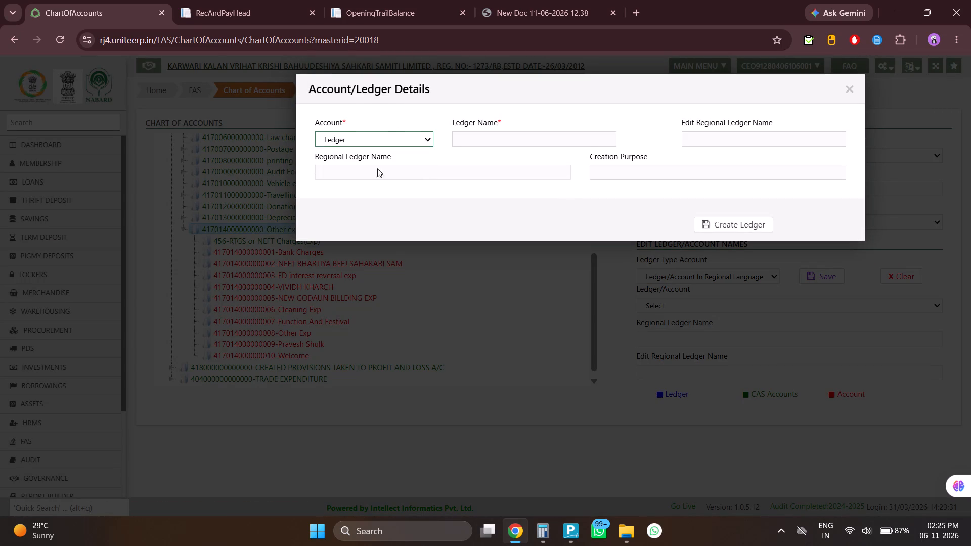
{"action": "left_click", "coordinate": [517, 140]}
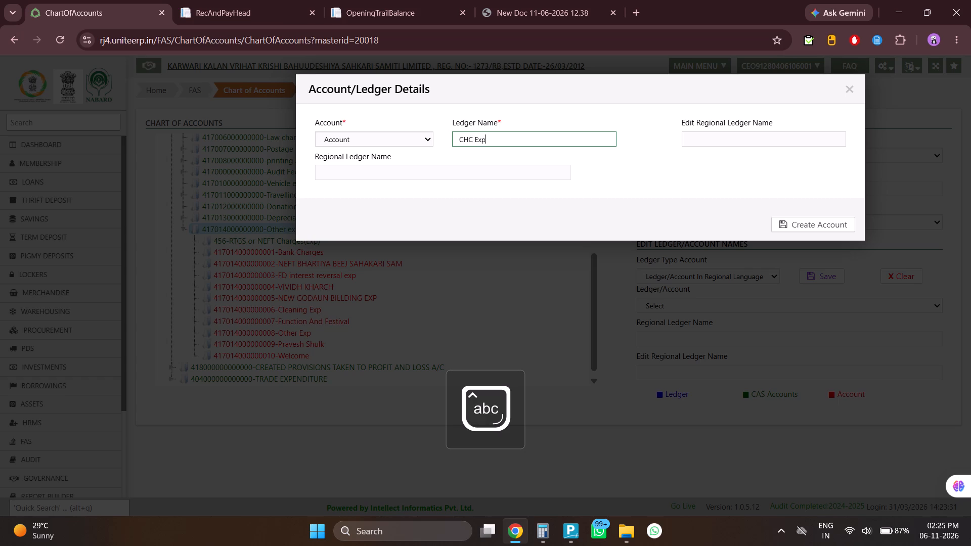
{"action": "key", "text": "space"}
{"action": "type", "text": "2024-2025"}
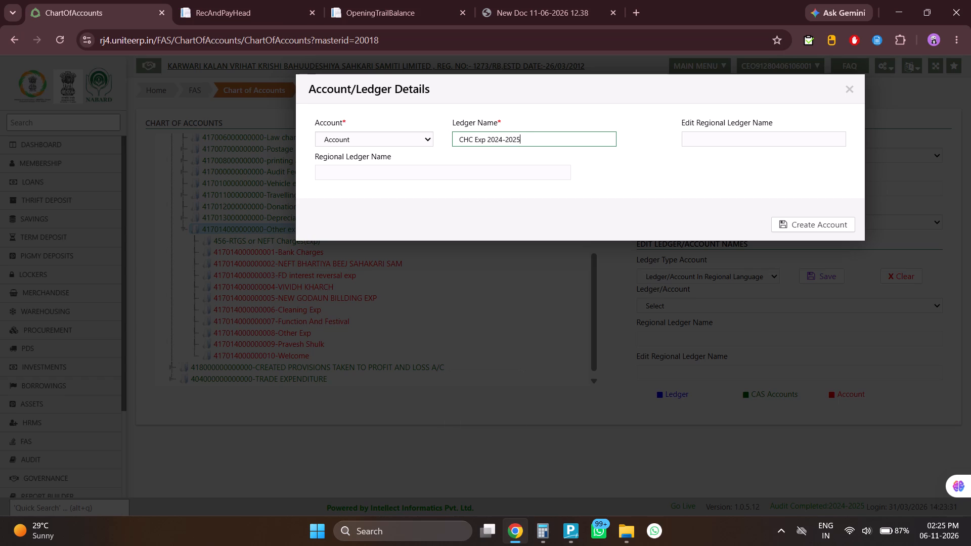
{"action": "left_click", "coordinate": [667, 179]}
{"action": "left_click", "coordinate": [780, 225]}
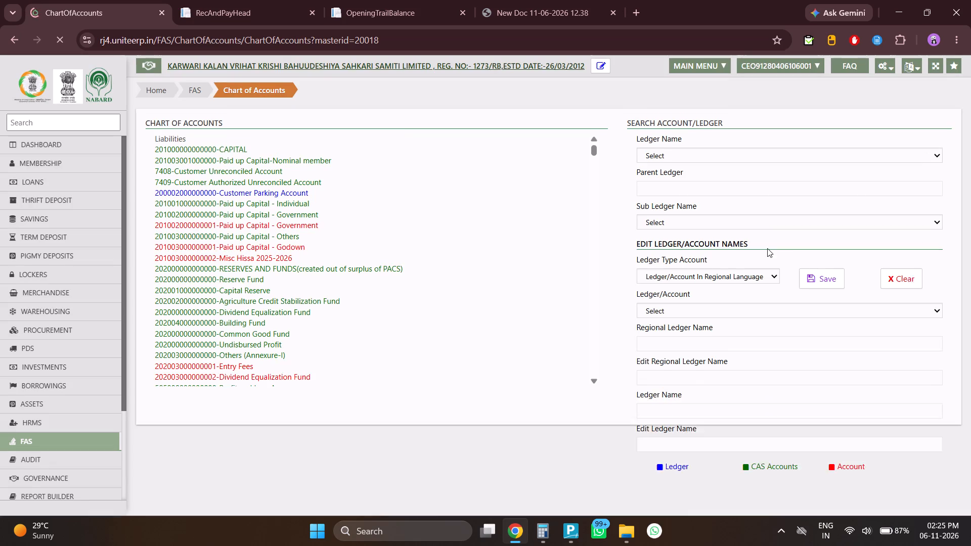
{"action": "left_click", "coordinate": [479, 246]}
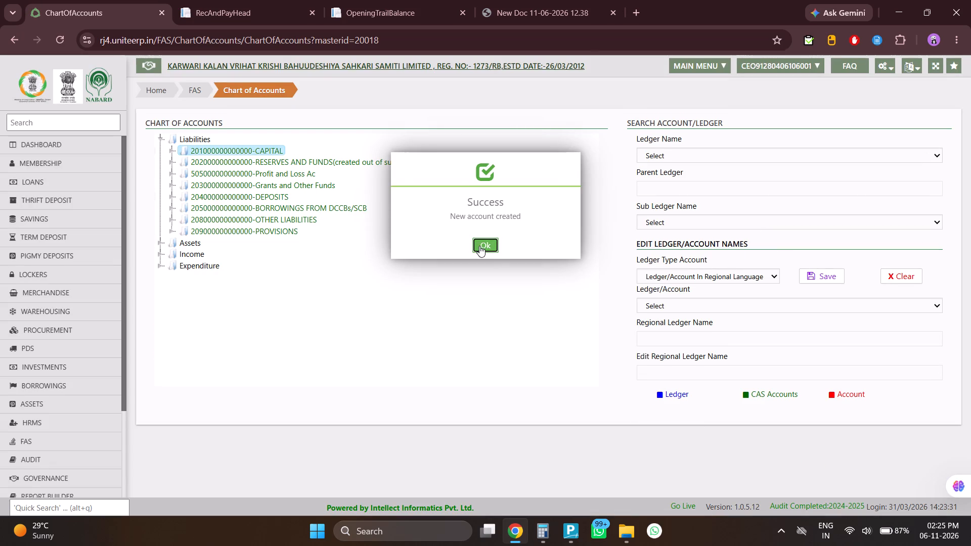
Create a second account named CHC Exp under Other expenses (Annexure-XX) in the Chart of Accounts.
{"action": "left_click", "coordinate": [158, 265]}
{"action": "left_click", "coordinate": [171, 286]}
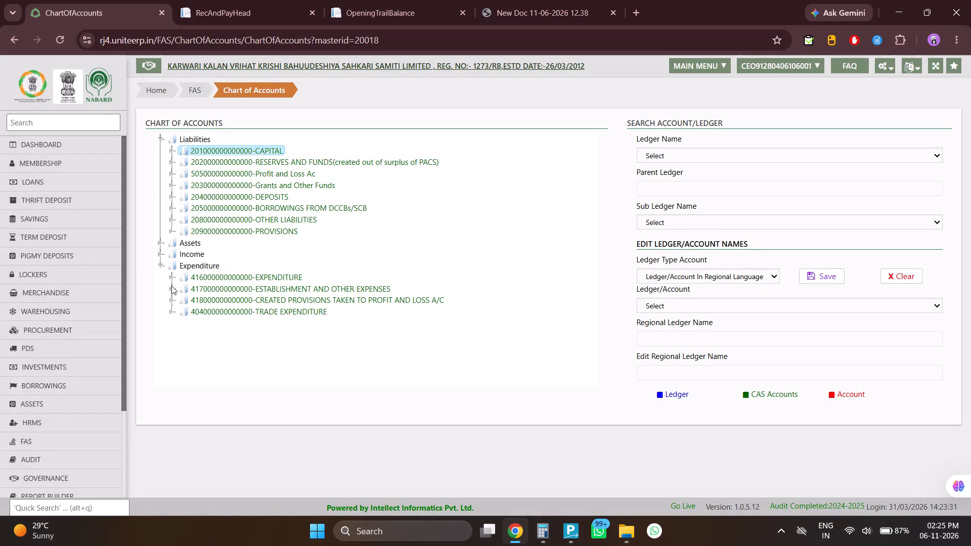
{"action": "scroll", "coordinate": [192, 292], "scroll_direction": "down", "scroll_amount": 6}
{"action": "left_click", "coordinate": [183, 356]}
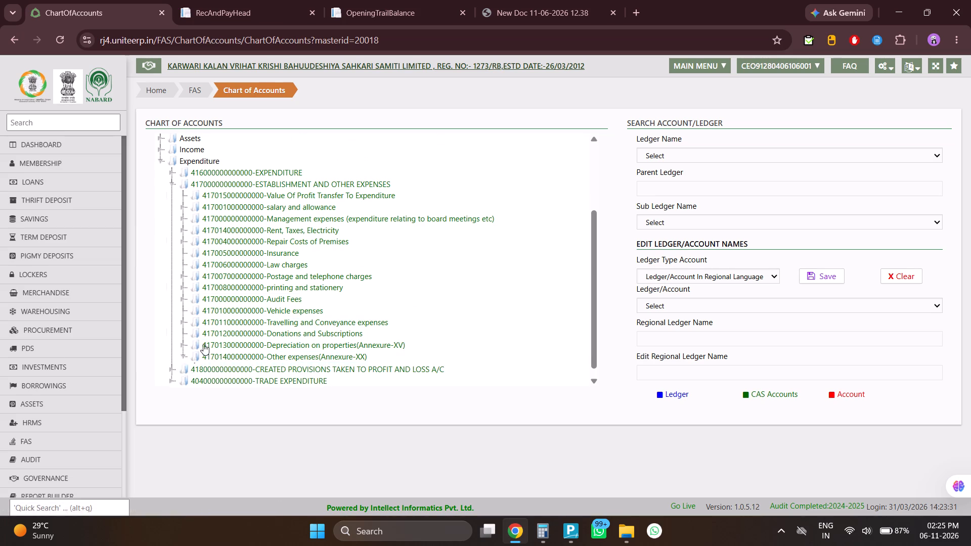
{"action": "scroll", "coordinate": [283, 221], "scroll_direction": "down", "scroll_amount": 2}
{"action": "scroll", "coordinate": [283, 221], "scroll_direction": "up", "scroll_amount": 1}
{"action": "scroll", "coordinate": [283, 221], "scroll_direction": "down", "scroll_amount": 7}
{"action": "left_click", "coordinate": [210, 210]}
{"action": "right_click", "coordinate": [210, 210]}
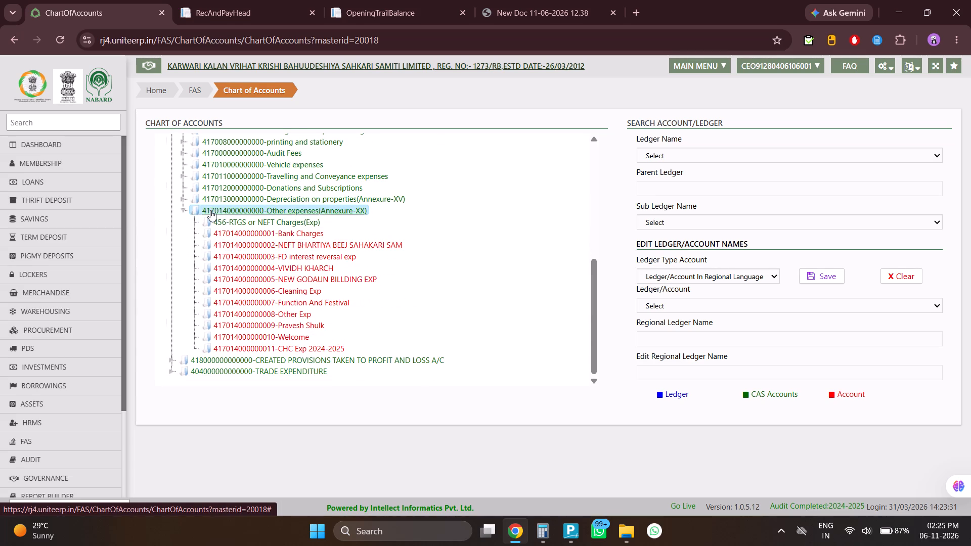
{"action": "left_click", "coordinate": [168, 213]}
{"action": "left_click", "coordinate": [330, 132]}
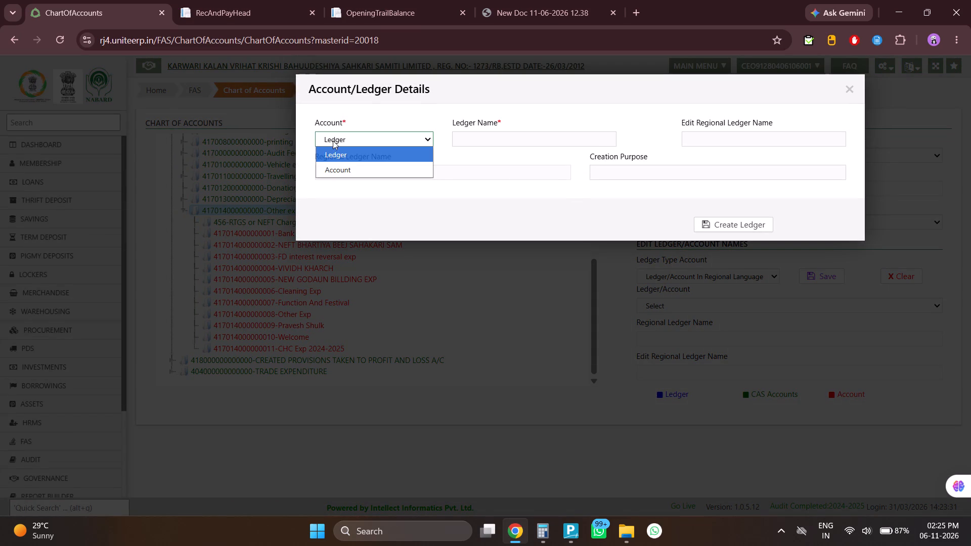
{"action": "left_click", "coordinate": [339, 167]}
{"action": "left_click", "coordinate": [475, 140]}
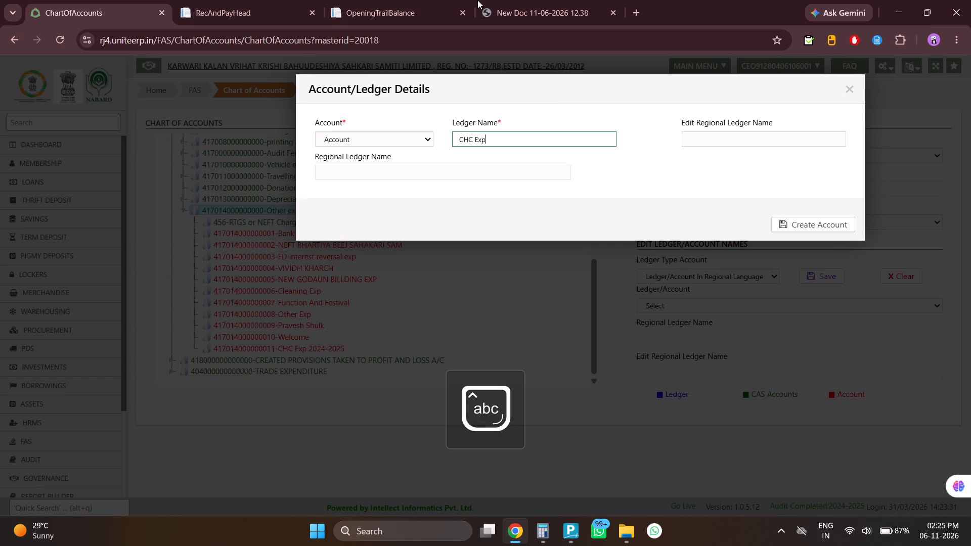
{"action": "left_click", "coordinate": [673, 174]}
{"action": "left_click", "coordinate": [807, 223]}
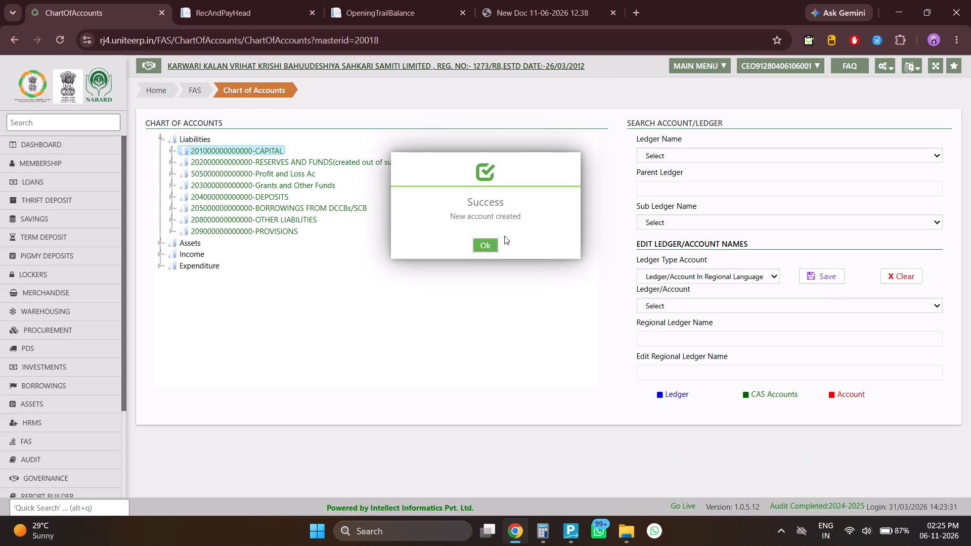
{"action": "left_click", "coordinate": [488, 247]}
Open an Other Transfer voucher from the FAS workflow, accept the day book date 31/03/2026 and generate a new batch.
{"action": "left_click", "coordinate": [60, 93]}
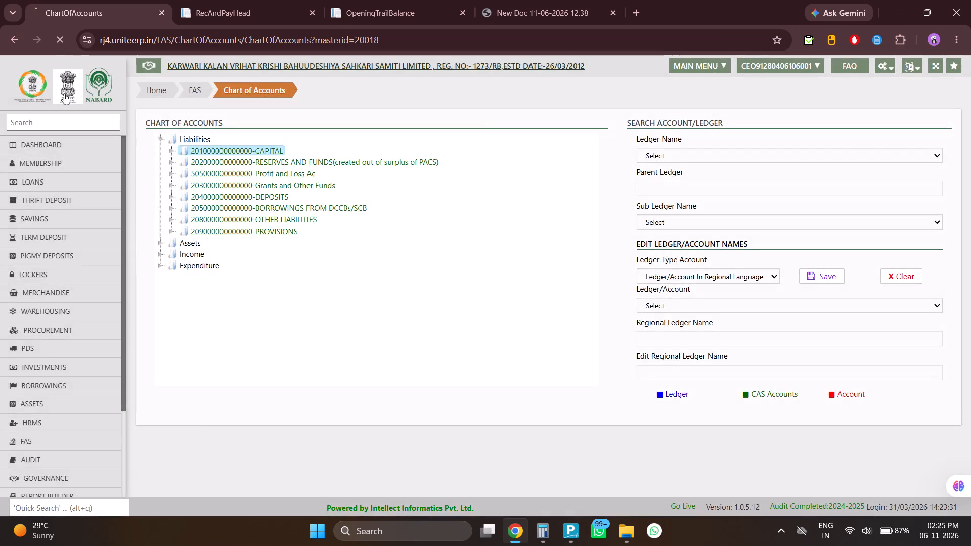
{"action": "left_click", "coordinate": [520, 227]}
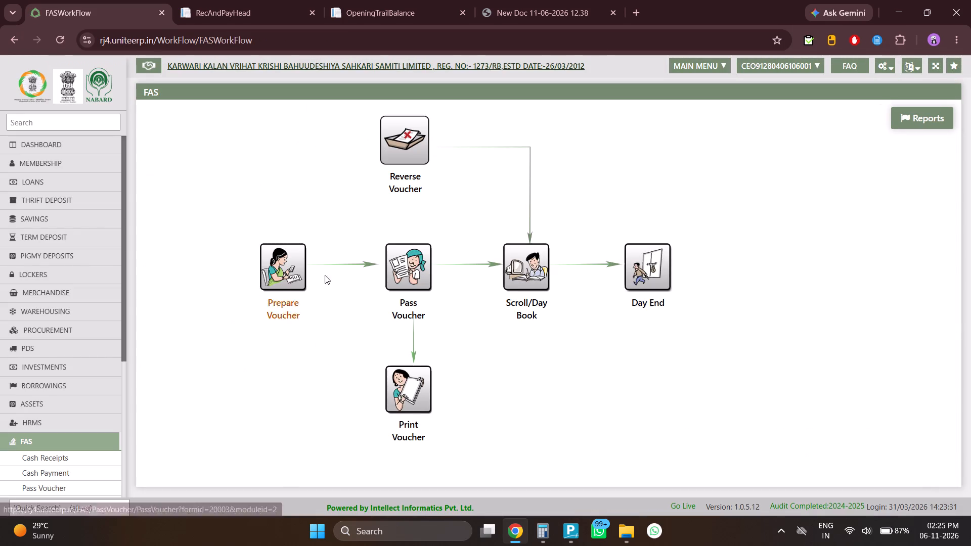
{"action": "left_click", "coordinate": [270, 279]}
{"action": "left_click", "coordinate": [272, 318]}
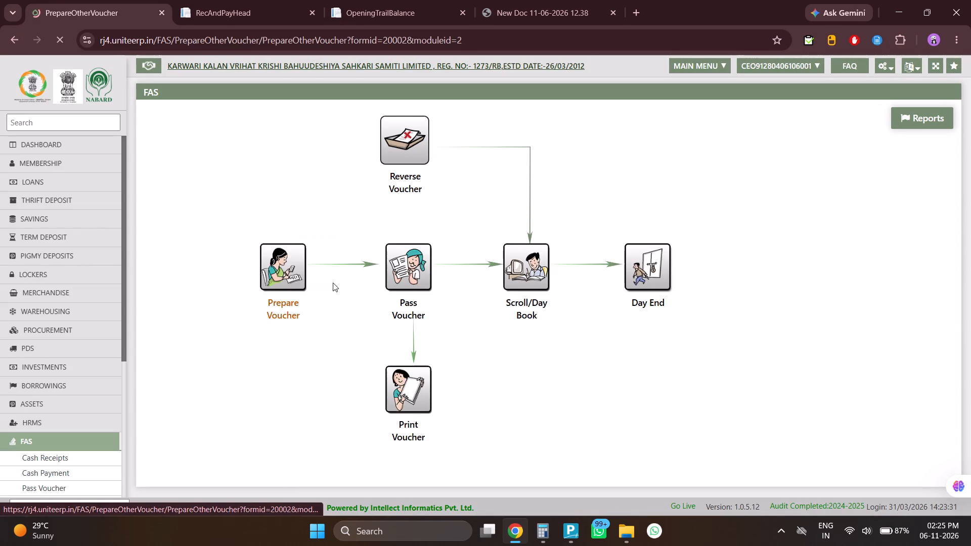
{"action": "left_click", "coordinate": [781, 257]}
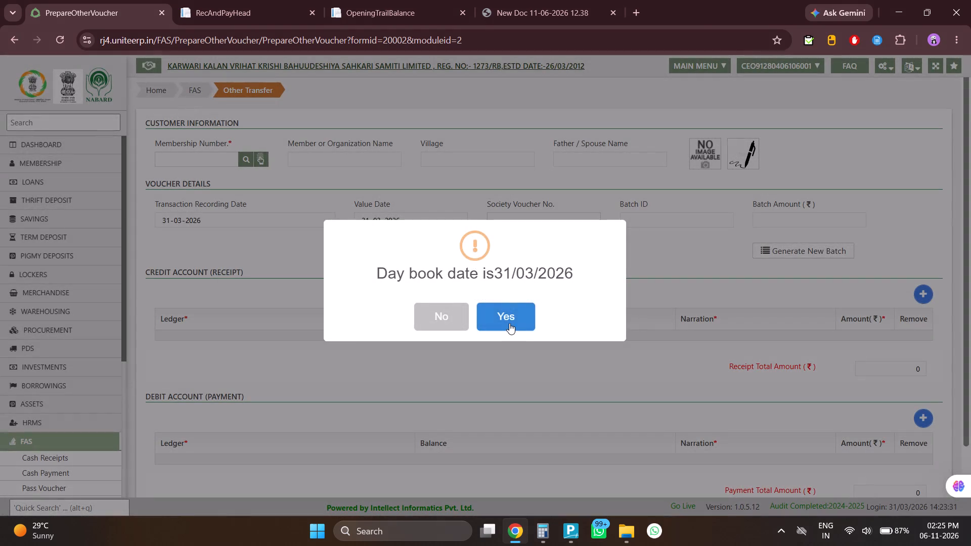
{"action": "left_click", "coordinate": [509, 323]}
{"action": "right_click", "coordinate": [509, 323]}
{"action": "left_click", "coordinate": [795, 251]}
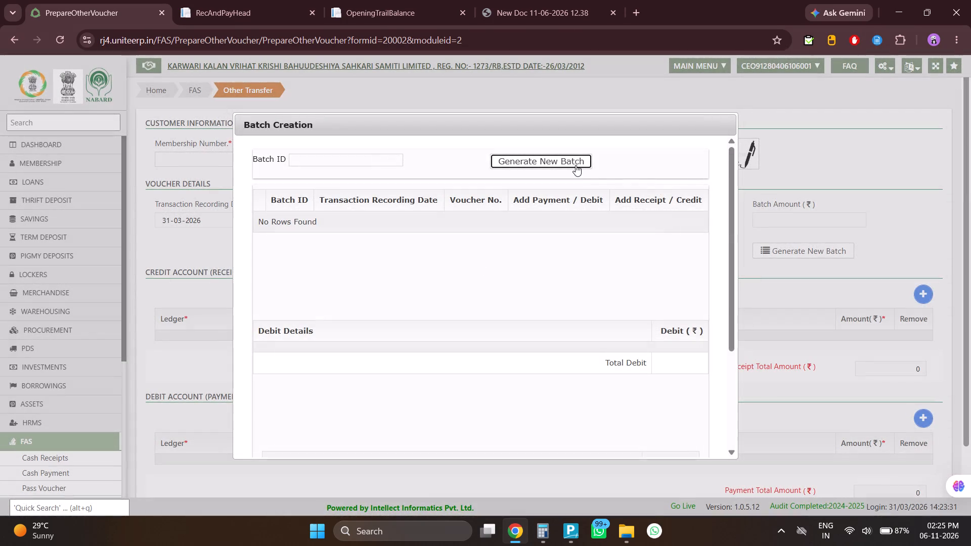
{"action": "left_click", "coordinate": [576, 165]}
Add a credit (receipt) line for the CHC Income ledger with an amount of 125900.
{"action": "left_click", "coordinate": [924, 296]}
{"action": "scroll", "coordinate": [428, 291], "scroll_direction": "down", "scroll_amount": 5}
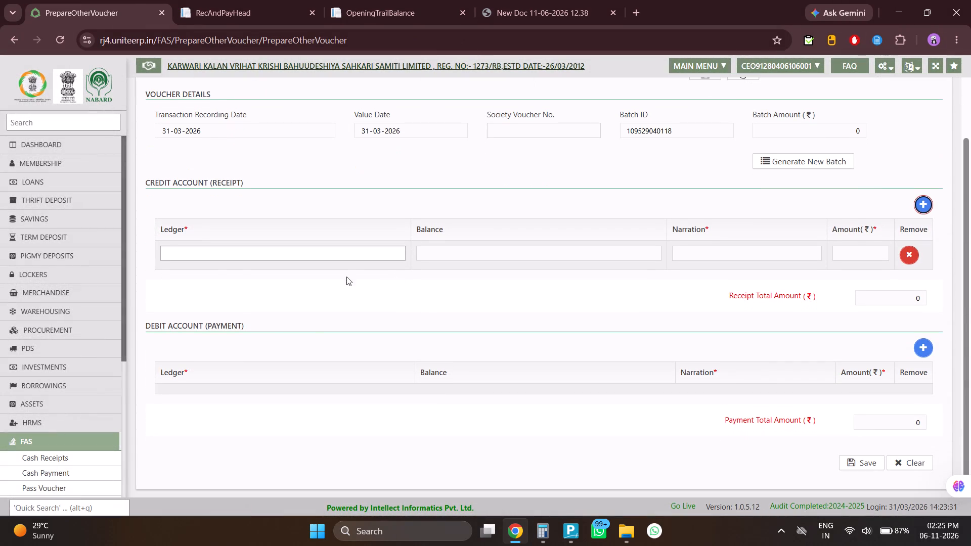
{"action": "left_click", "coordinate": [347, 253]}
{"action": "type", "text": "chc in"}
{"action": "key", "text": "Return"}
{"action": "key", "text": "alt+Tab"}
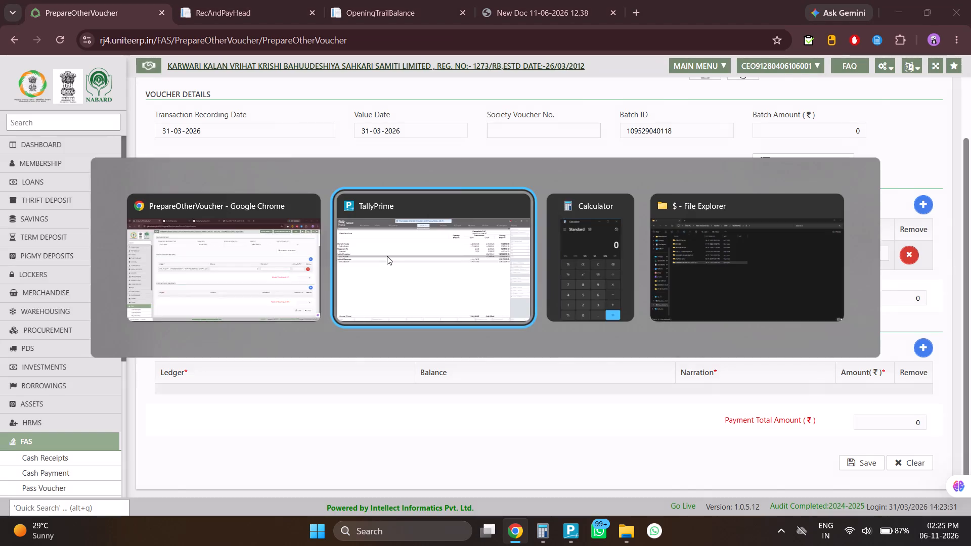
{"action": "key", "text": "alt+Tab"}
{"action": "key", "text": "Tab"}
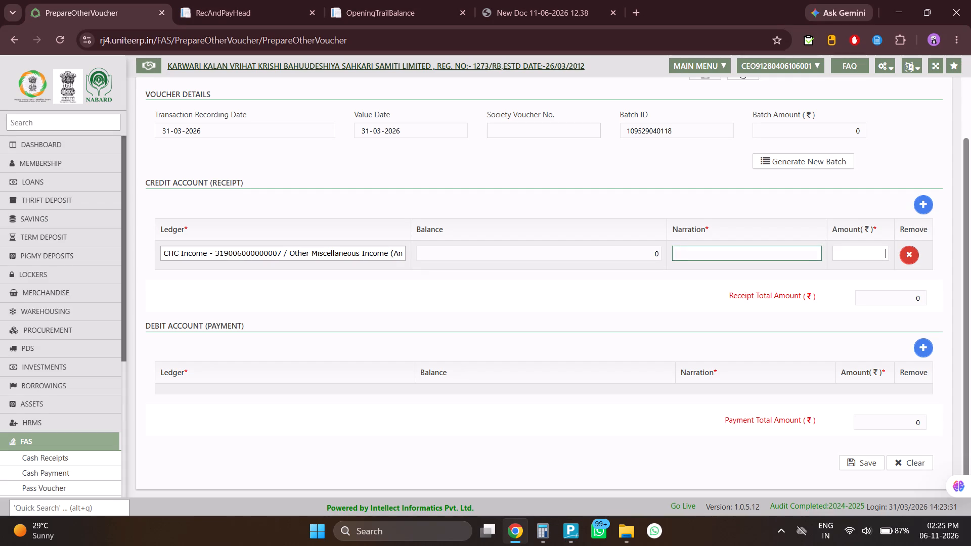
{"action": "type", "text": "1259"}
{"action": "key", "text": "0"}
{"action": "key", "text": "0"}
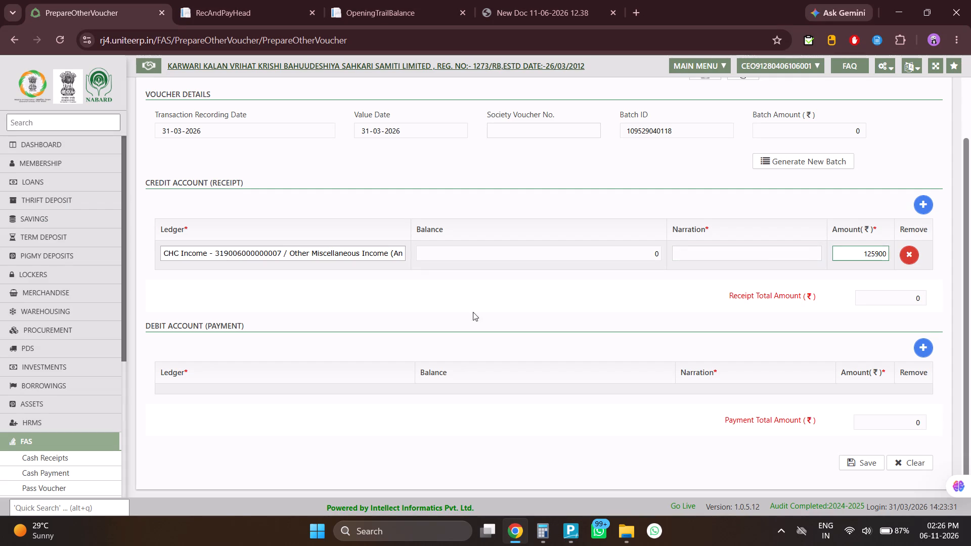
{"action": "left_click", "coordinate": [582, 315]}
Check the CHC figures in TallyPrime, return to the ERP voucher and add a debit line of 89614 for CHC Exp 2024-2025.
{"action": "key", "text": "alt+Tab"}
{"action": "key", "text": "alt+Tab"}
{"action": "key", "text": "alt+Tab"}
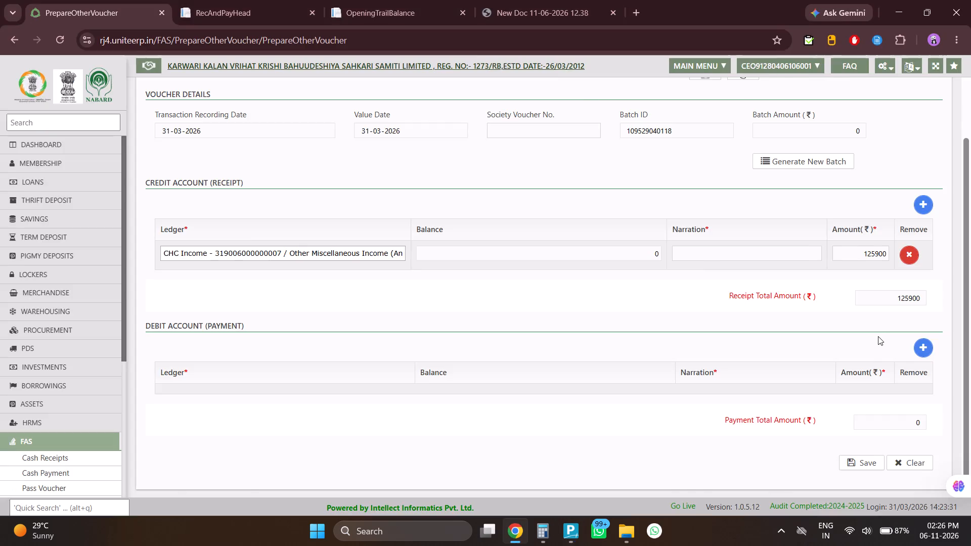
{"action": "key", "text": "Escape"}
{"action": "key", "text": "space"}
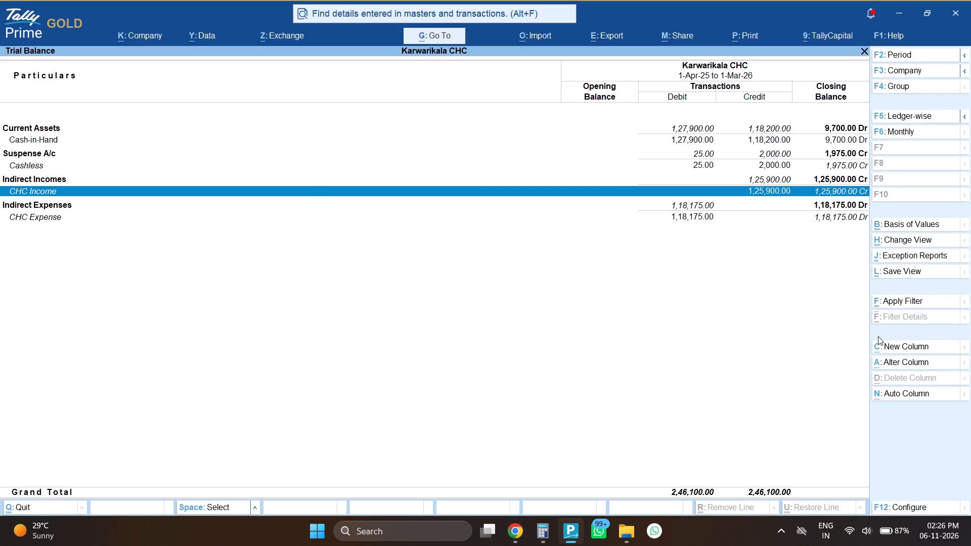
{"action": "key", "text": "alt+Tab"}
{"action": "left_click", "coordinate": [925, 346]}
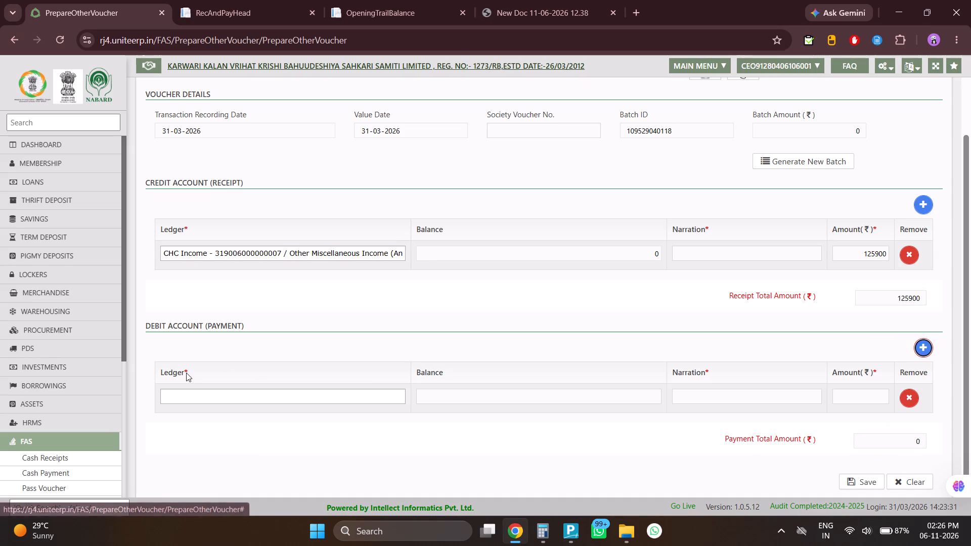
{"action": "left_click", "coordinate": [197, 392]}
{"action": "type", "text": "chc e"}
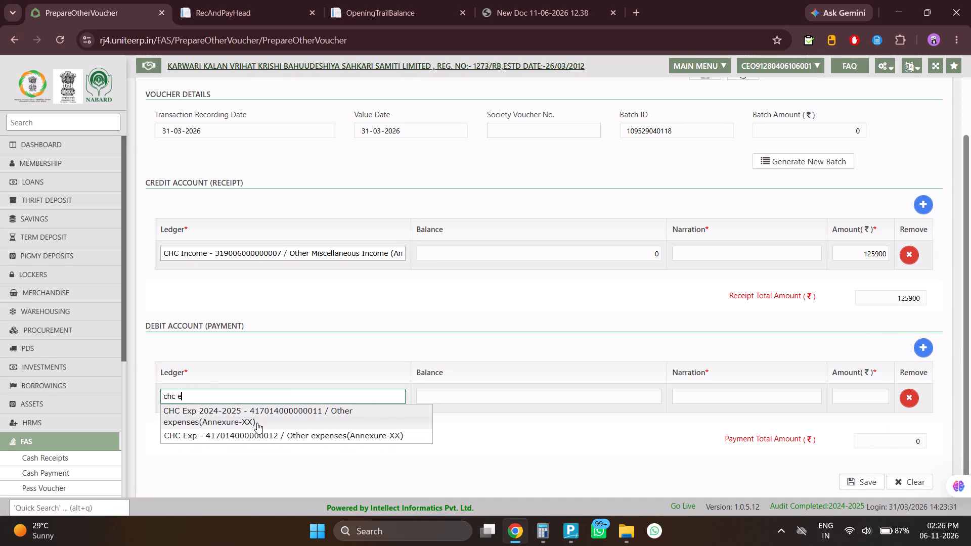
{"action": "left_click", "coordinate": [260, 422]}
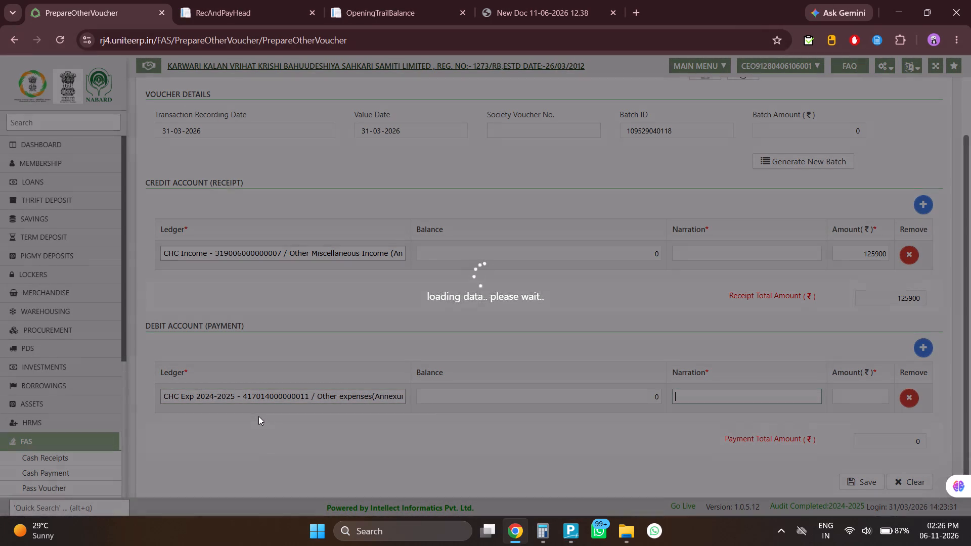
{"action": "key", "text": "Tab"}
{"action": "type", "text": "89"}
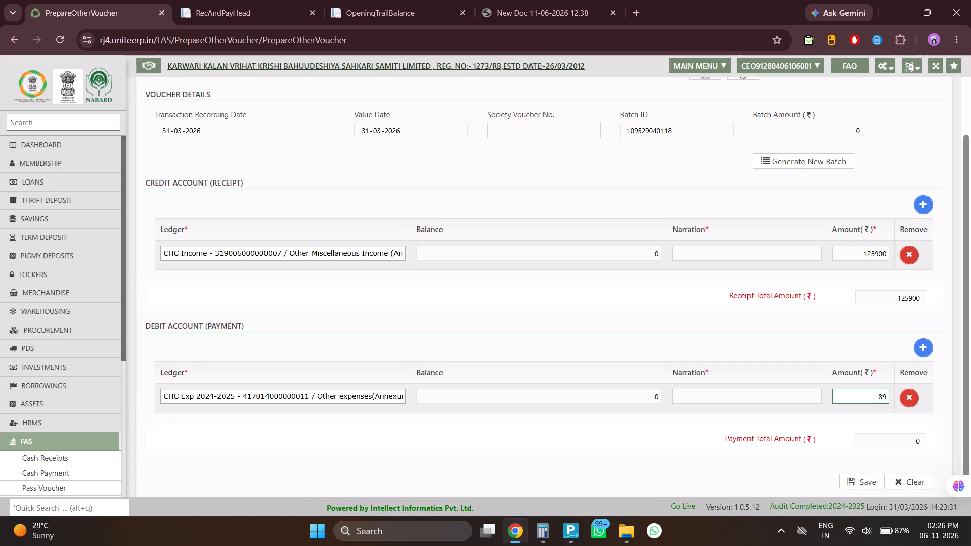
{"action": "type", "text": "614"}
Check the Closing Cash - Custom Hiring amount in the Opening Trial Balance report and return to the voucher.
{"action": "left_click", "coordinate": [409, 0]}
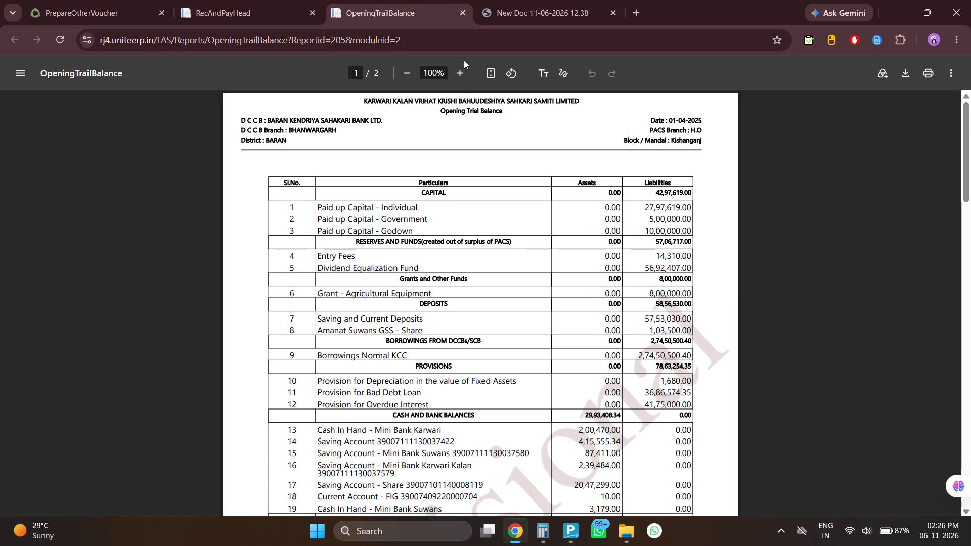
{"action": "scroll", "coordinate": [426, 340], "scroll_direction": "down", "scroll_amount": 3}
{"action": "scroll", "coordinate": [426, 340], "scroll_direction": "up", "scroll_amount": 1}
{"action": "scroll", "coordinate": [426, 340], "scroll_direction": "down", "scroll_amount": 13}
{"action": "scroll", "coordinate": [435, 401], "scroll_direction": "up", "scroll_amount": 6}
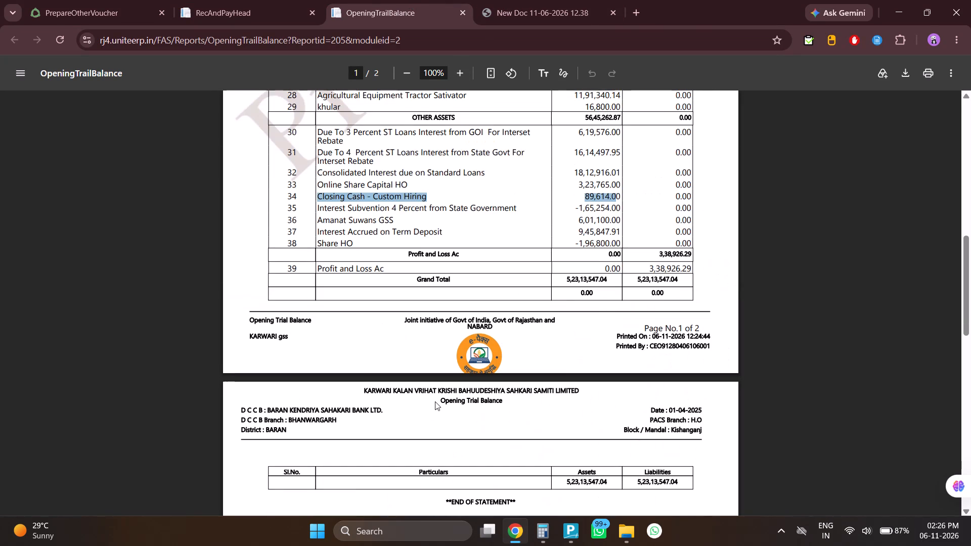
{"action": "left_click", "coordinate": [82, 0]}
Add a debit (payment) line for the CHC Exp ledger with the TallyPrime CHC Expense amount of 118175.
{"action": "left_click", "coordinate": [914, 340]}
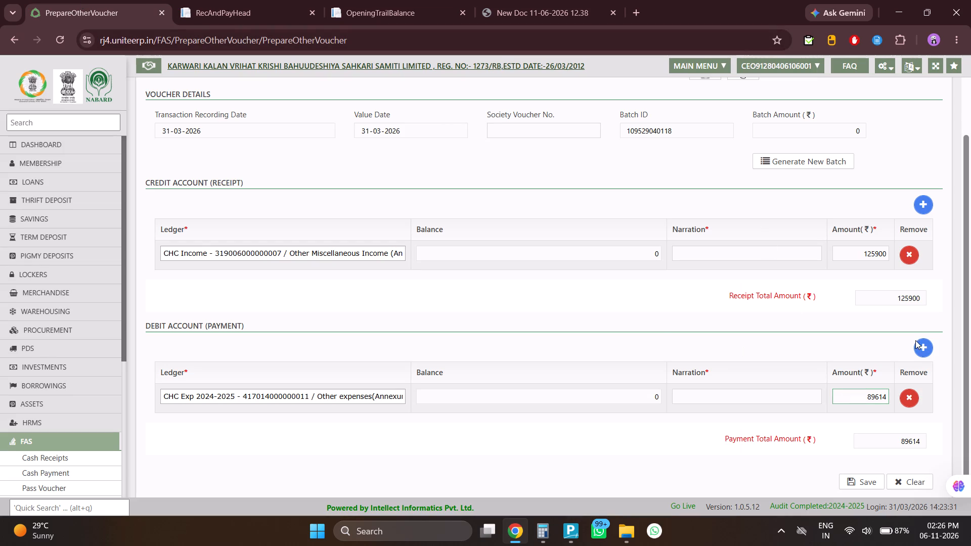
{"action": "left_click", "coordinate": [924, 352]}
{"action": "left_click", "coordinate": [325, 399]}
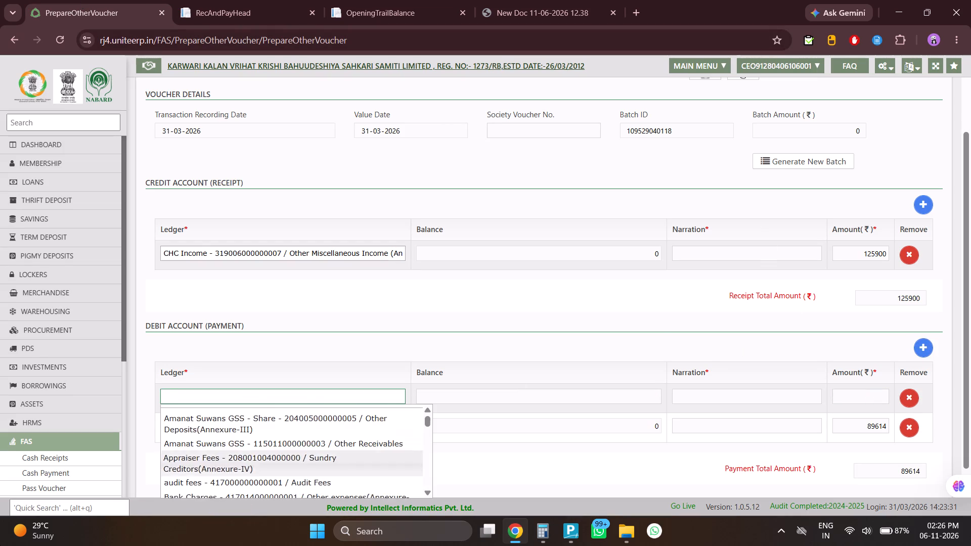
{"action": "key", "text": "c"}
{"action": "type", "text": "hc"}
{"action": "key", "text": "space"}
{"action": "key", "text": "Return"}
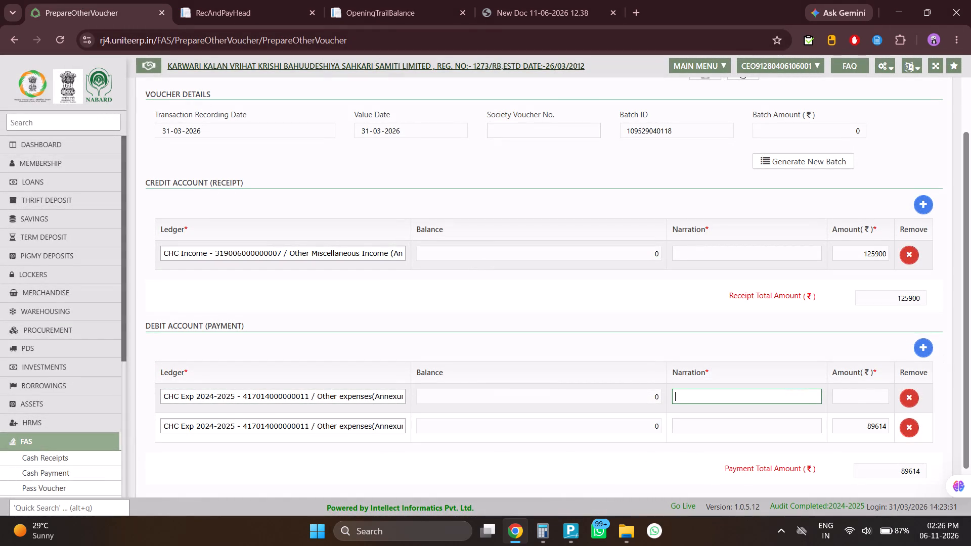
{"action": "left_click", "coordinate": [213, 389]}
{"action": "key", "text": "ctrl+a"}
{"action": "type", "text": "chc e"}
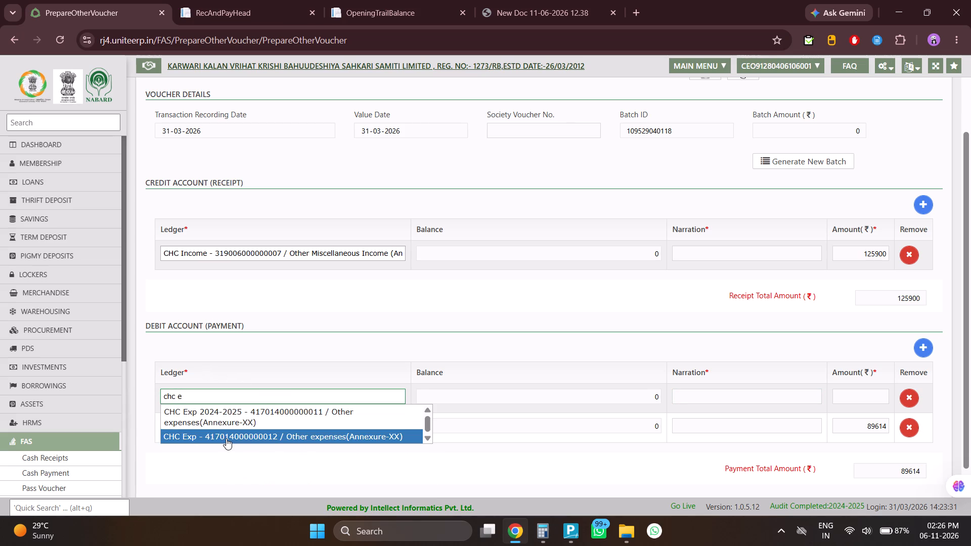
{"action": "left_click", "coordinate": [226, 438]}
{"action": "key", "text": "Tab"}
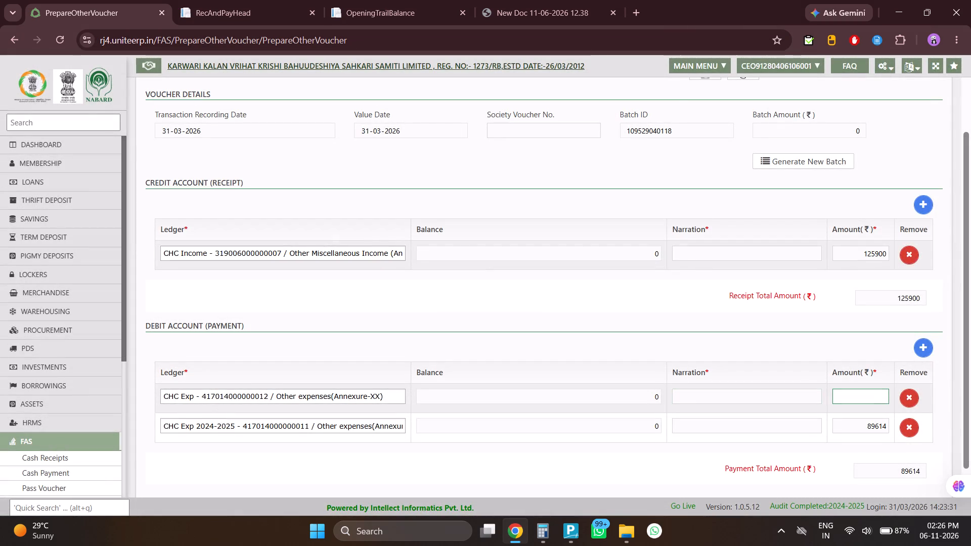
{"action": "key", "text": "alt+Tab"}
{"action": "key", "text": "Down"}
{"action": "key", "text": "Down"}
{"action": "key", "text": "alt+Tab"}
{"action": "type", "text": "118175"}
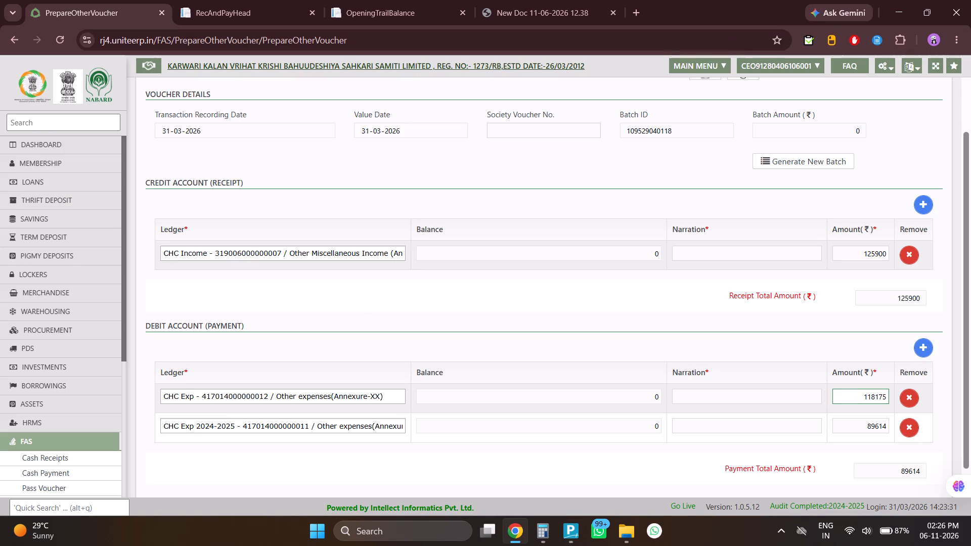
{"action": "left_click", "coordinate": [363, 315]}
Recheck the CHC trial balance in TallyPrime and the Opening Trial Balance report, then return to the voucher.
{"action": "key", "text": "alt+Tab"}
{"action": "key", "text": "alt+Tab"}
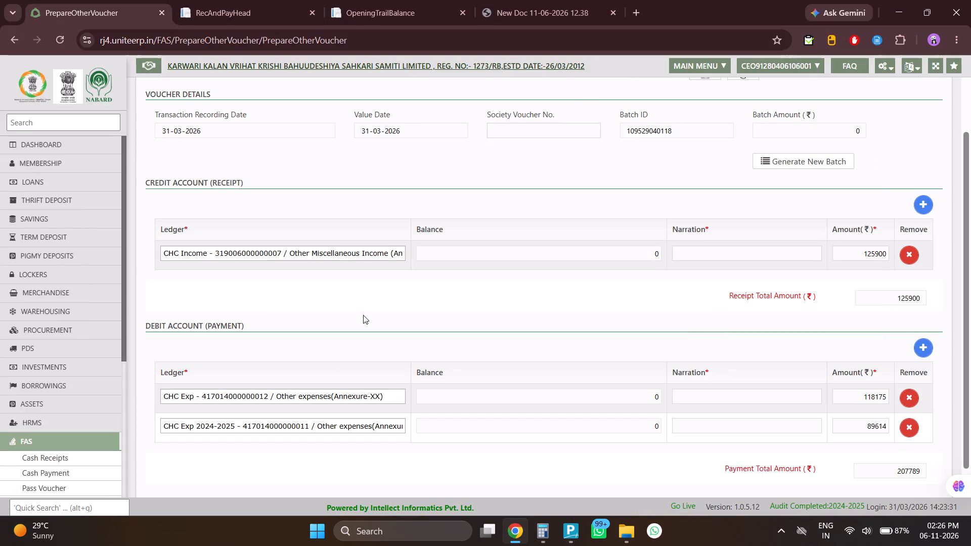
{"action": "key", "text": "alt+Tab"}
{"action": "key", "text": "space"}
{"action": "key", "text": "alt+Tab"}
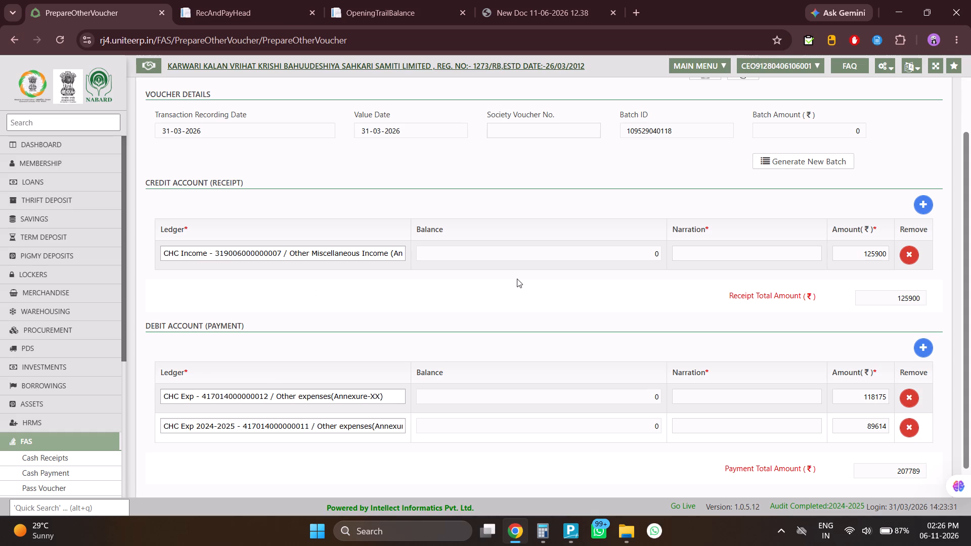
{"action": "left_click", "coordinate": [372, 18]}
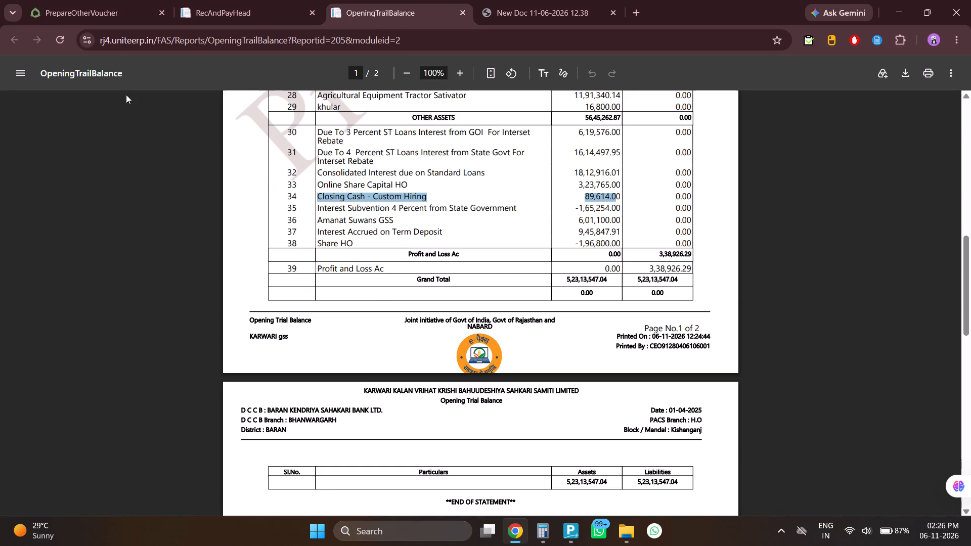
{"action": "left_click", "coordinate": [76, 0]}
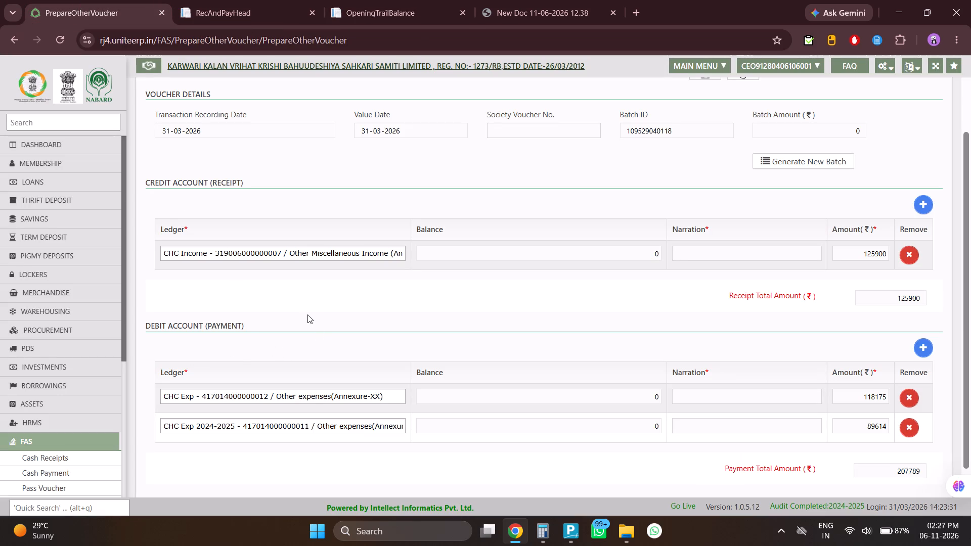
Calculate 89614 minus 9700 in Calculator, rechecking the closing cash in TallyPrime's trial balance, and return to the voucher.
{"action": "key", "text": "super+2"}
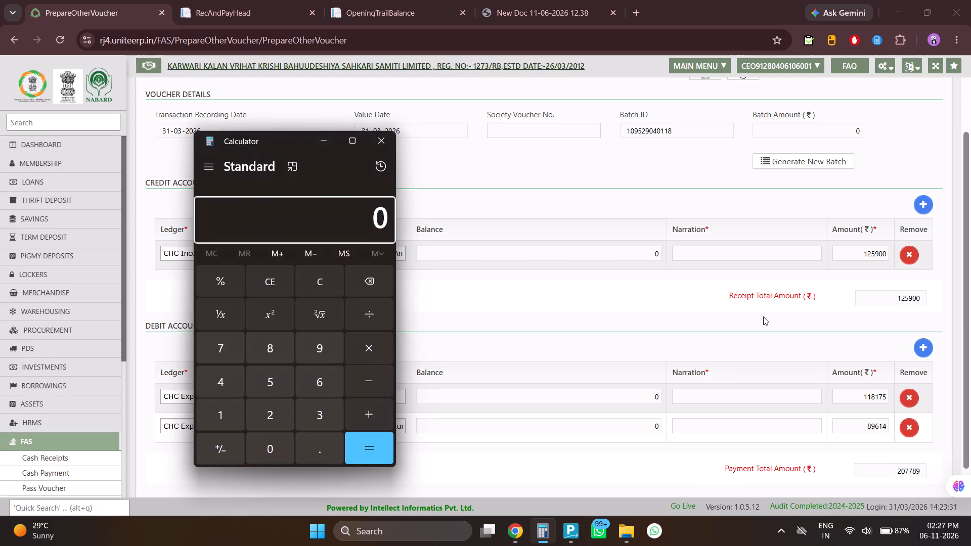
{"action": "key", "text": "Escape"}
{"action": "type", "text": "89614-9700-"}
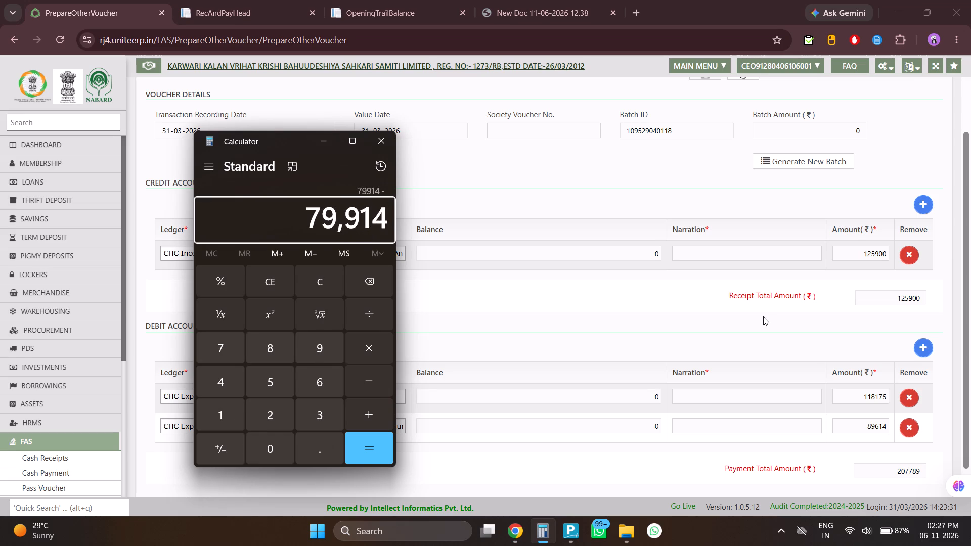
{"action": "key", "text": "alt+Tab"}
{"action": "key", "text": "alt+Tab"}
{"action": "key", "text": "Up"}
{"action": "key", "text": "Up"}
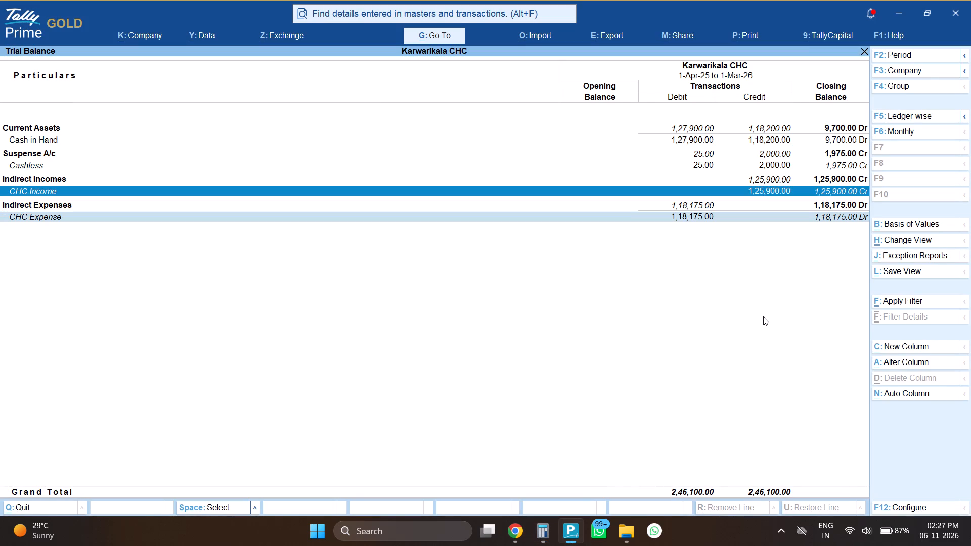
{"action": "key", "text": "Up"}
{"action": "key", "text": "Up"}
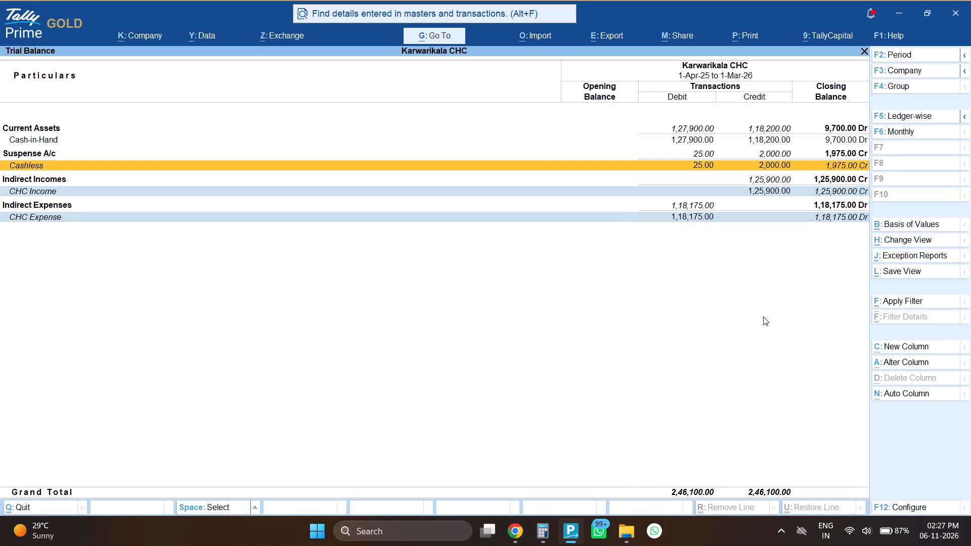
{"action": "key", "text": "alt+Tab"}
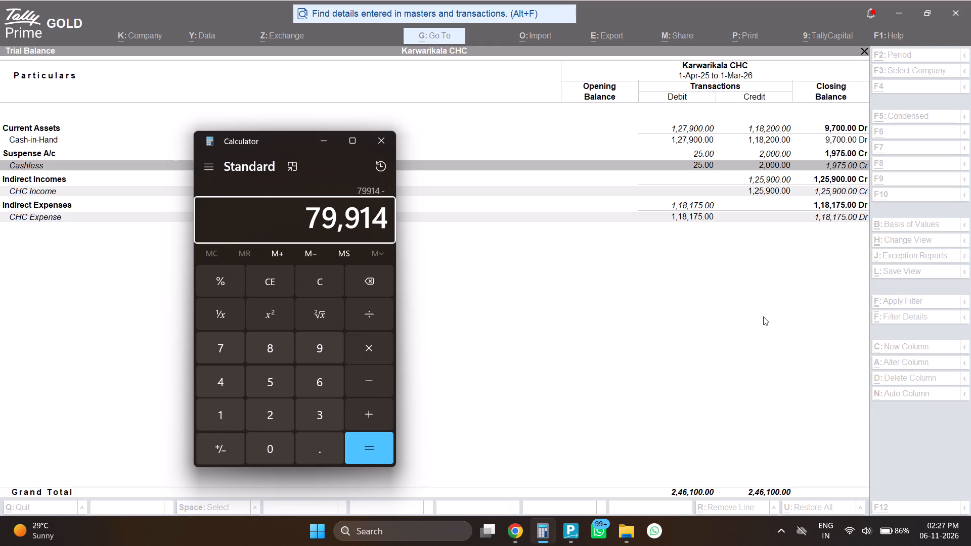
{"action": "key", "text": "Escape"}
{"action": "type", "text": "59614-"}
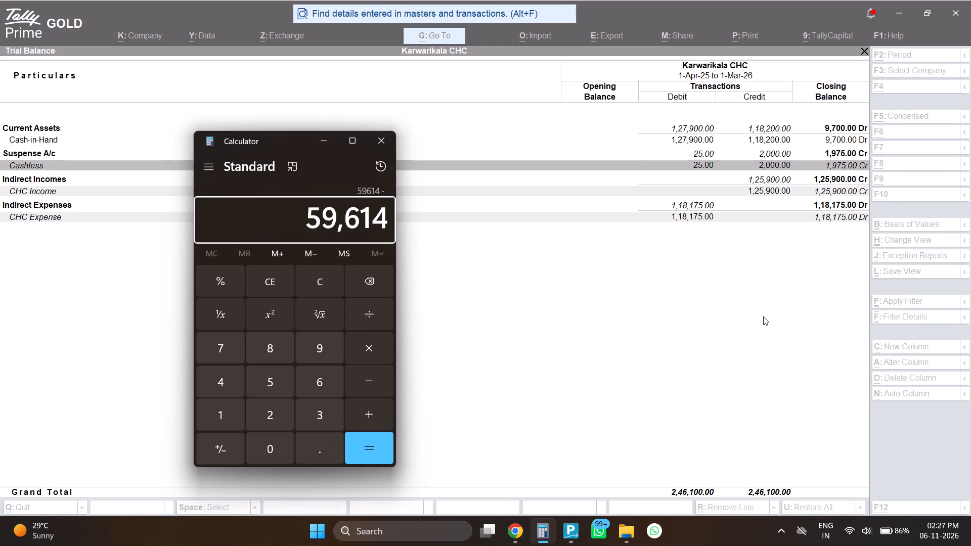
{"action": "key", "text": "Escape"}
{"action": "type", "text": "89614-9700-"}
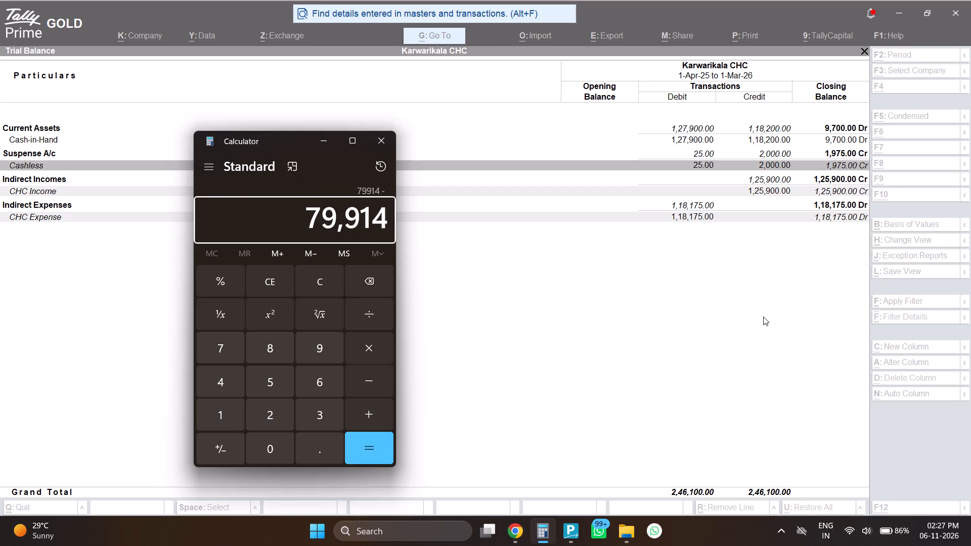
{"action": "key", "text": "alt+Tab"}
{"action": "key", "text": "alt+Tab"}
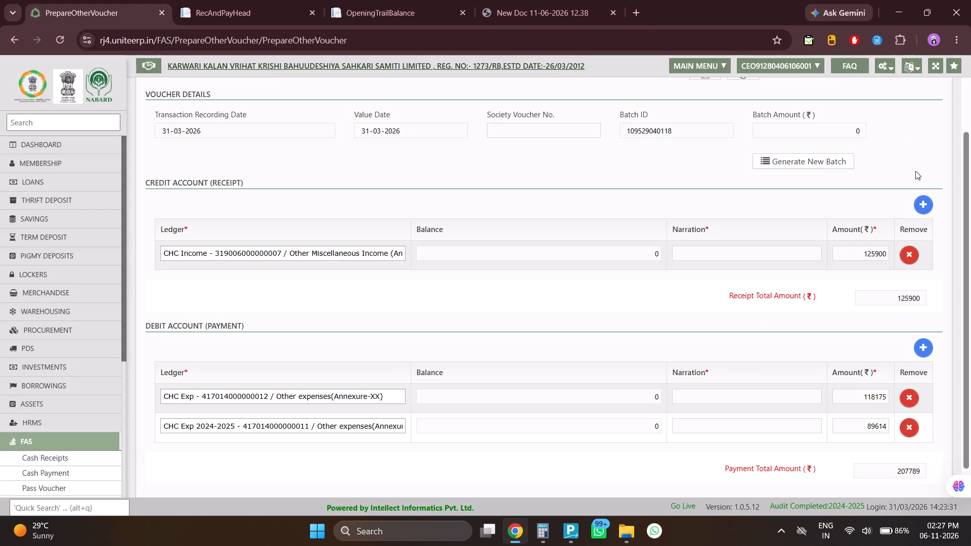
Add a credit (receipt) line for the Closing Cash - Custom Hiring ledger with an amount of 79914.
{"action": "left_click", "coordinate": [920, 203]}
{"action": "left_click", "coordinate": [258, 254]}
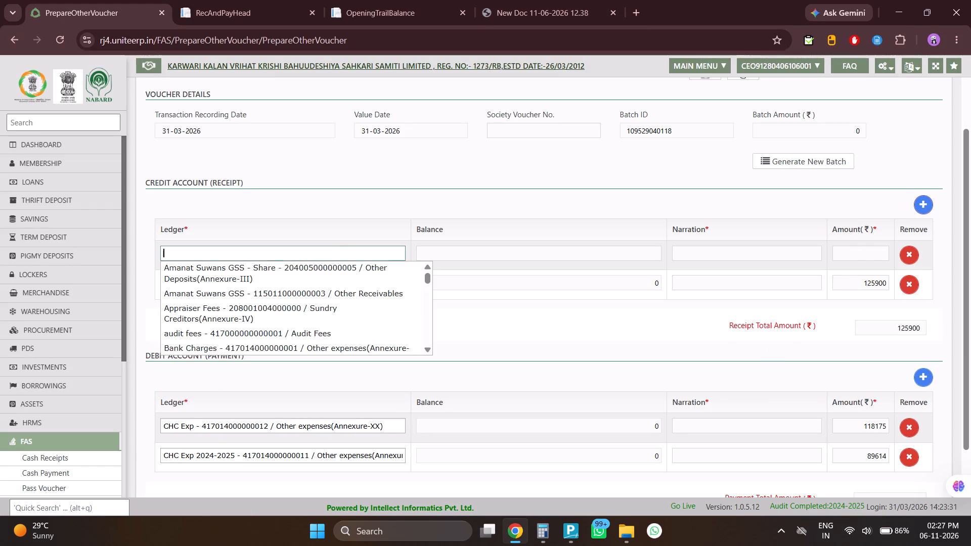
{"action": "type", "text": "clos"}
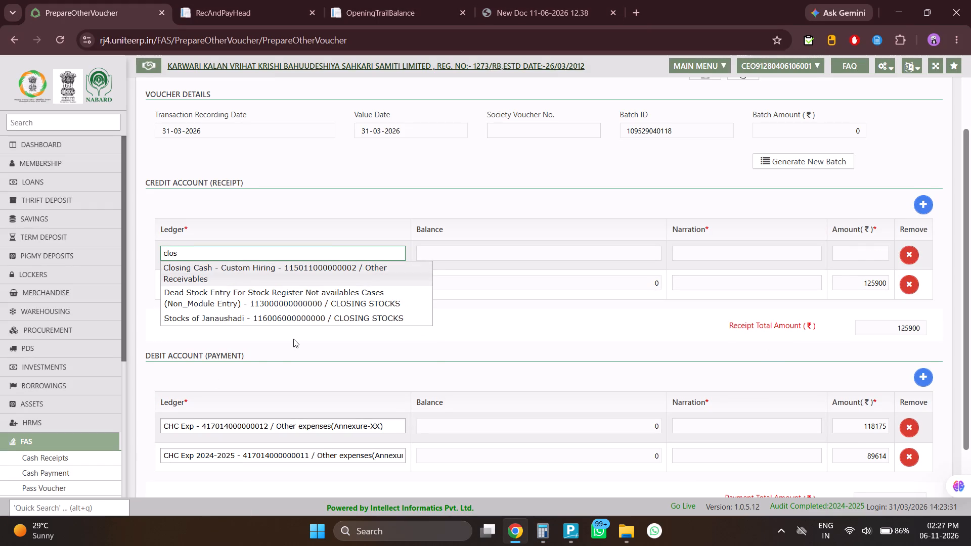
{"action": "left_click", "coordinate": [299, 262]}
{"action": "key", "text": "Tab"}
{"action": "key", "text": "alt+Tab"}
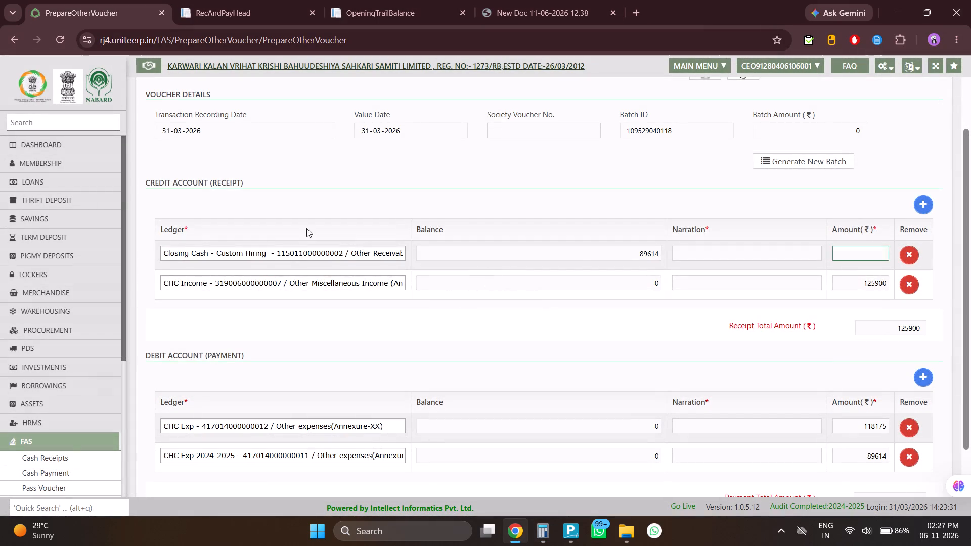
{"action": "key", "text": "alt+Tab"}
{"action": "type", "text": "79914"}
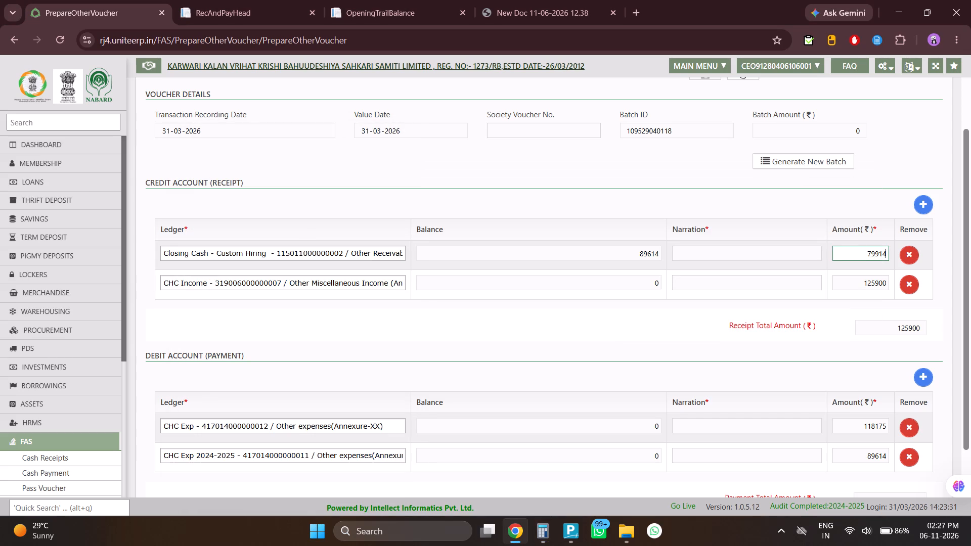
{"action": "left_click", "coordinate": [347, 162]}
{"action": "key", "text": "alt+Tab"}
{"action": "key", "text": "alt+Tab"}
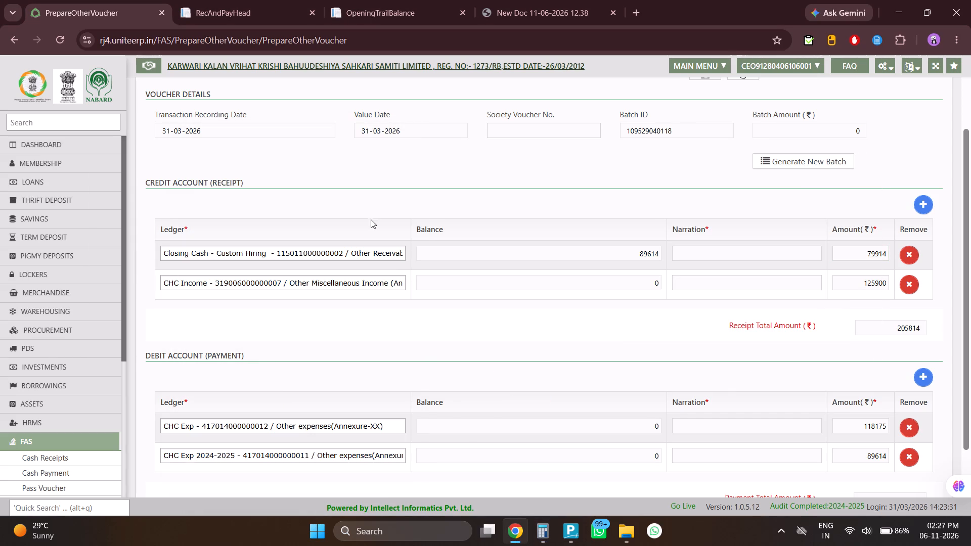
Calculate the difference between the voucher's payment total 207789 and receipt total 205814 in Calculator.
{"action": "scroll", "coordinate": [669, 347], "scroll_direction": "down", "scroll_amount": 3}
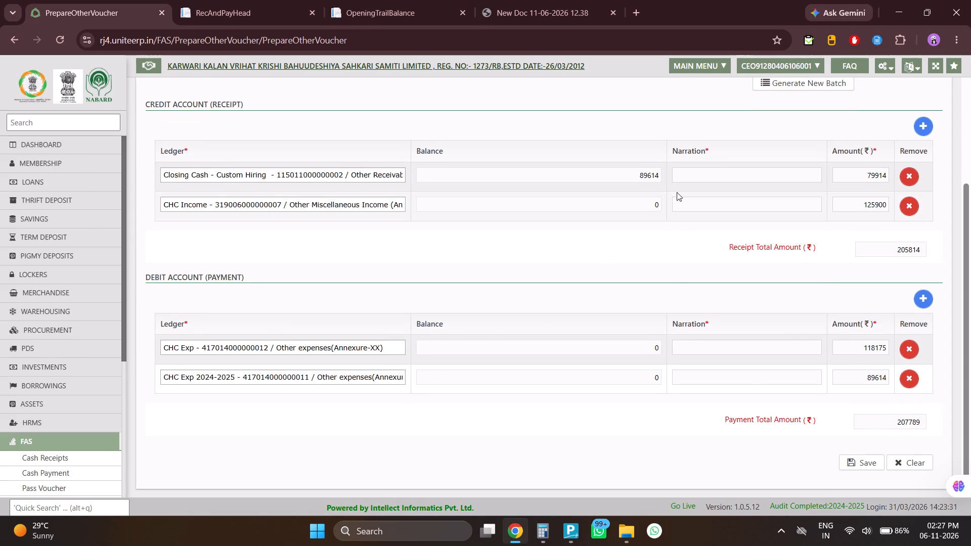
{"action": "key", "text": "super+2"}
{"action": "key", "text": "Escape"}
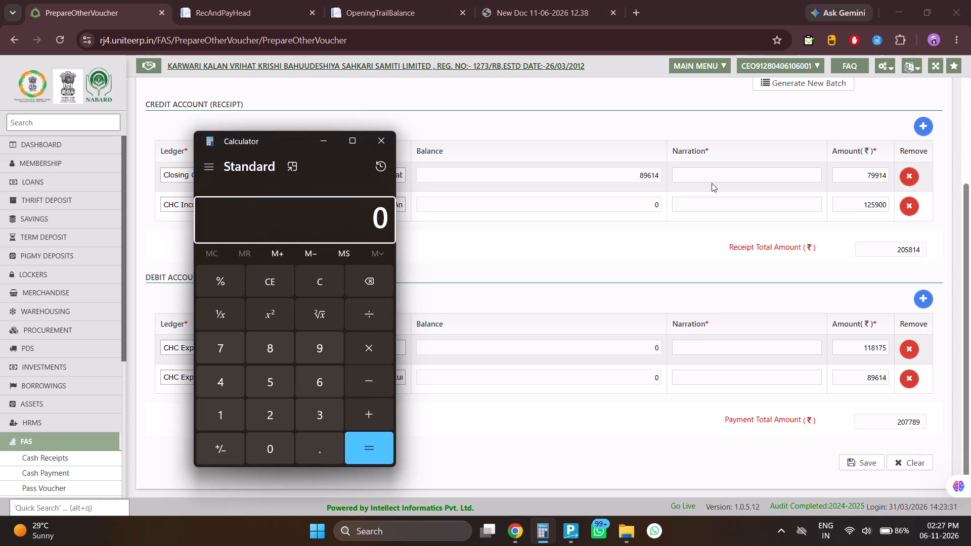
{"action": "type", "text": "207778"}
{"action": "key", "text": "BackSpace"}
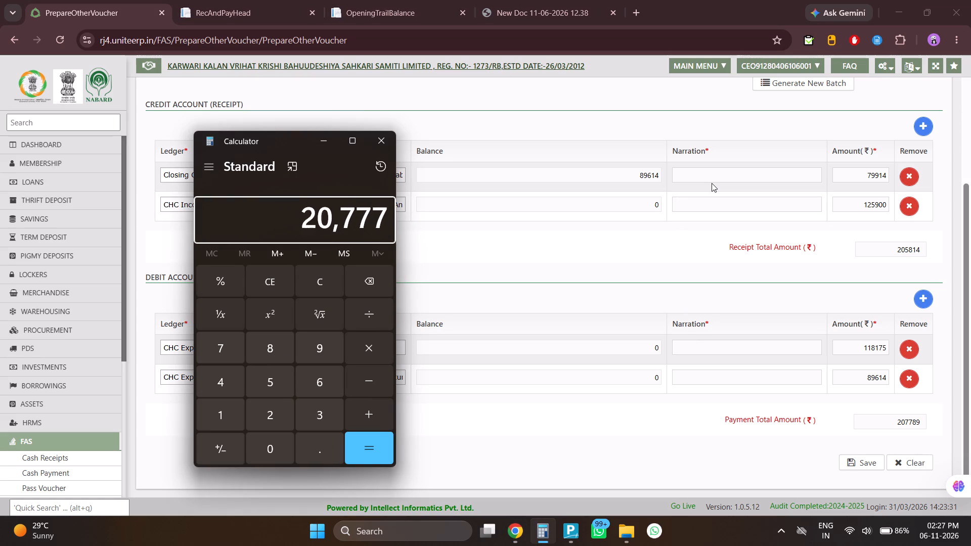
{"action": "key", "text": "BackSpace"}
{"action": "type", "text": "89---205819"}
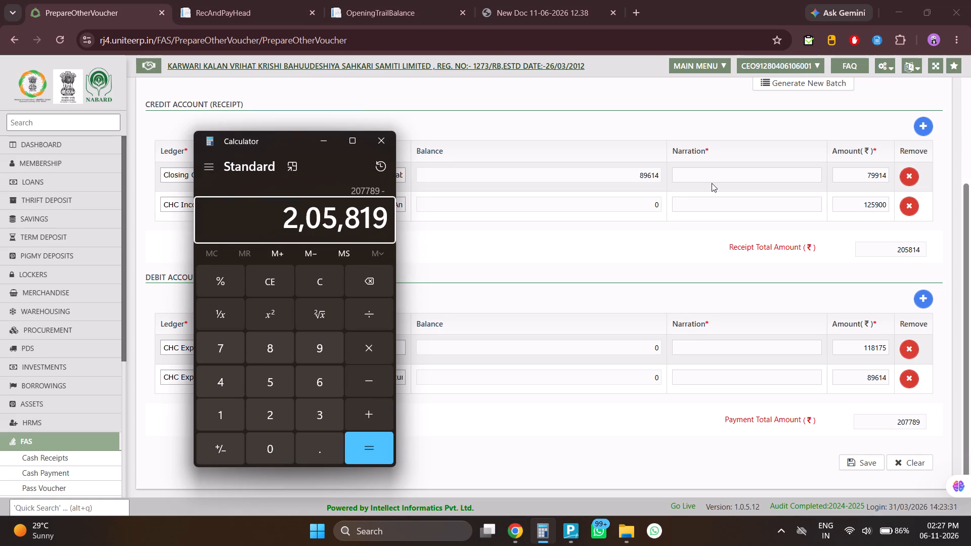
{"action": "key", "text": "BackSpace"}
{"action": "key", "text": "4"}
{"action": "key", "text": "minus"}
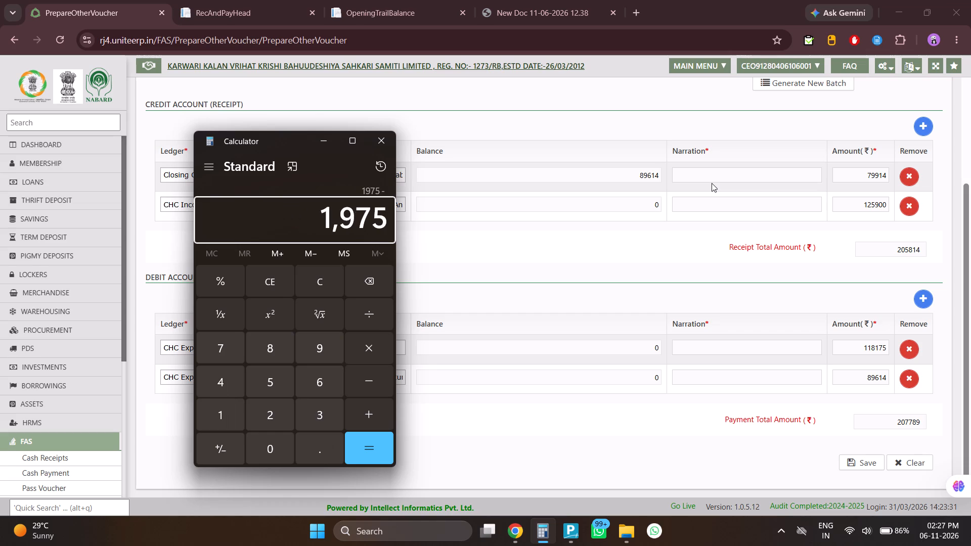
Examine the Cash ledger in TallyPrime month by month from April to December 2025 for the Cashless entry, and return to the voucher.
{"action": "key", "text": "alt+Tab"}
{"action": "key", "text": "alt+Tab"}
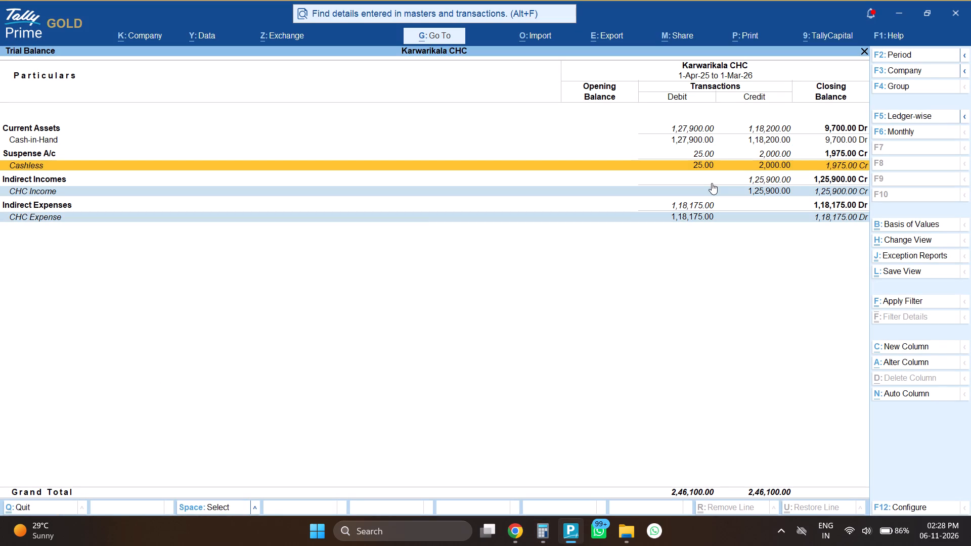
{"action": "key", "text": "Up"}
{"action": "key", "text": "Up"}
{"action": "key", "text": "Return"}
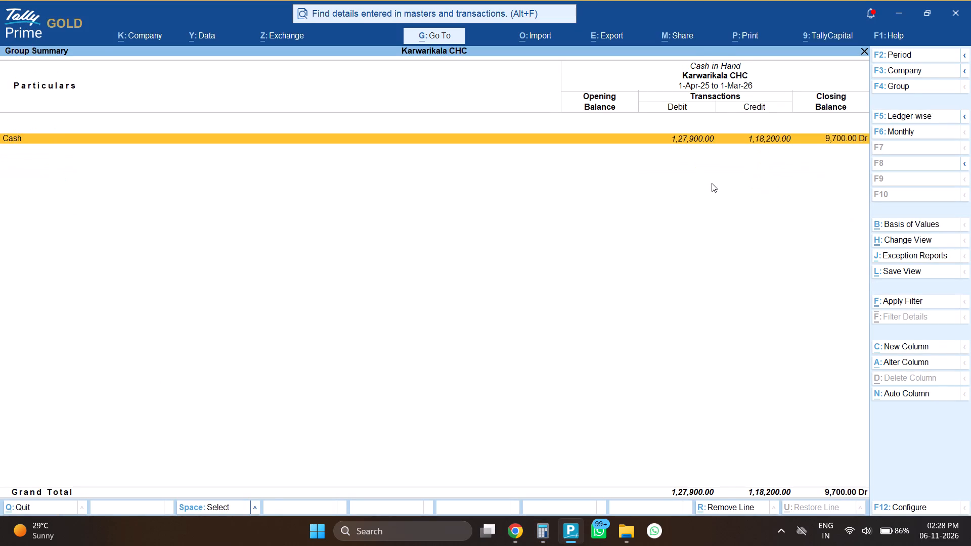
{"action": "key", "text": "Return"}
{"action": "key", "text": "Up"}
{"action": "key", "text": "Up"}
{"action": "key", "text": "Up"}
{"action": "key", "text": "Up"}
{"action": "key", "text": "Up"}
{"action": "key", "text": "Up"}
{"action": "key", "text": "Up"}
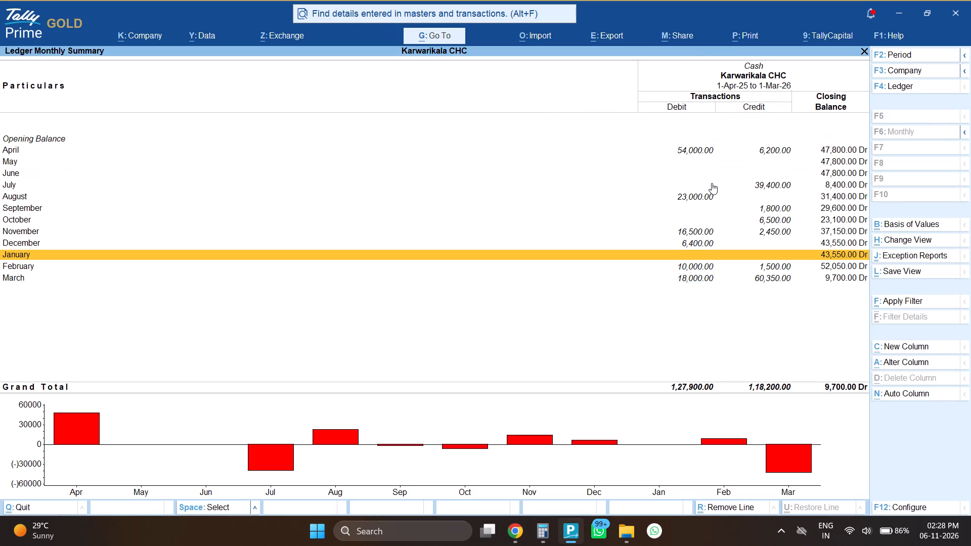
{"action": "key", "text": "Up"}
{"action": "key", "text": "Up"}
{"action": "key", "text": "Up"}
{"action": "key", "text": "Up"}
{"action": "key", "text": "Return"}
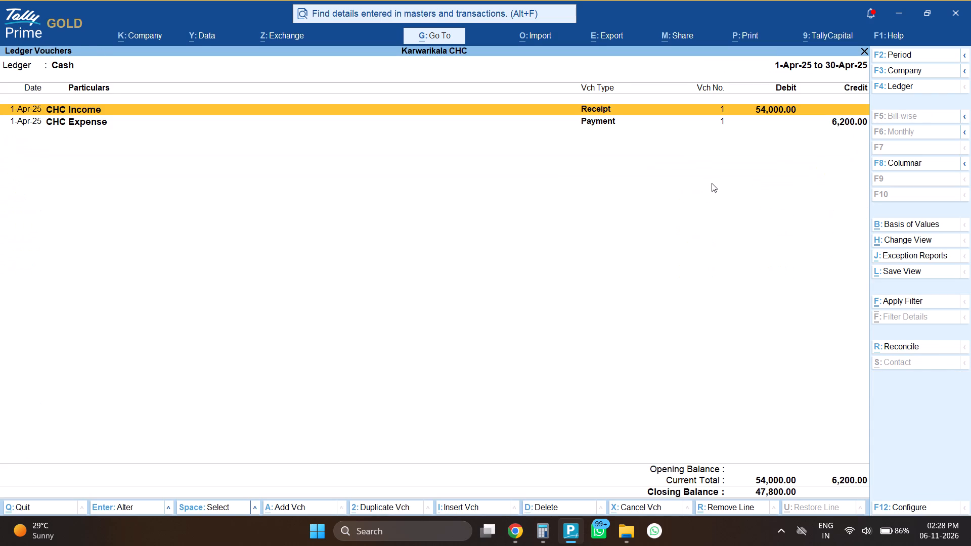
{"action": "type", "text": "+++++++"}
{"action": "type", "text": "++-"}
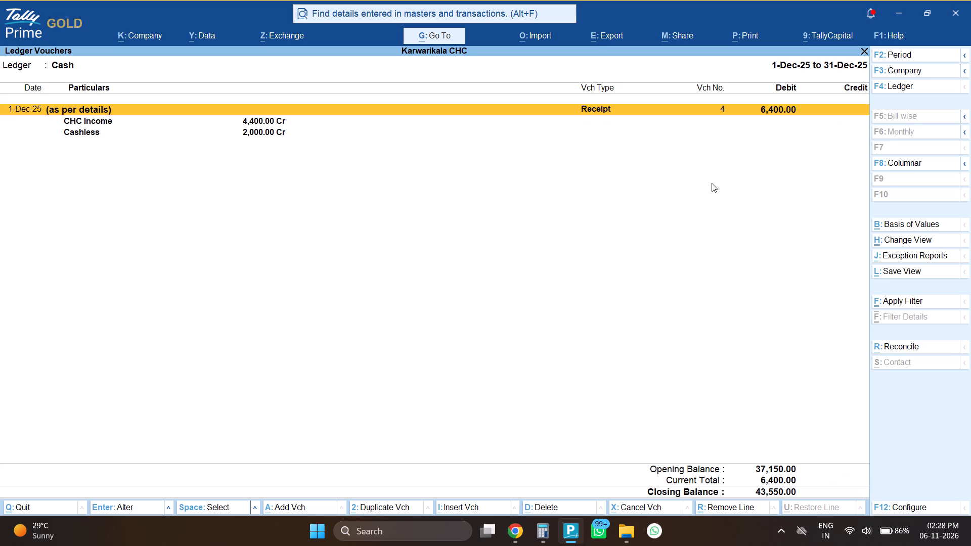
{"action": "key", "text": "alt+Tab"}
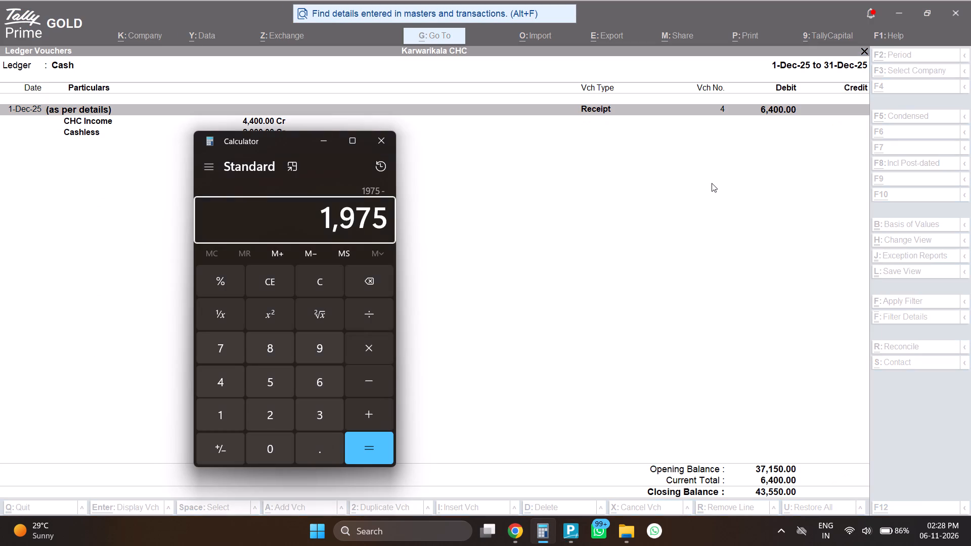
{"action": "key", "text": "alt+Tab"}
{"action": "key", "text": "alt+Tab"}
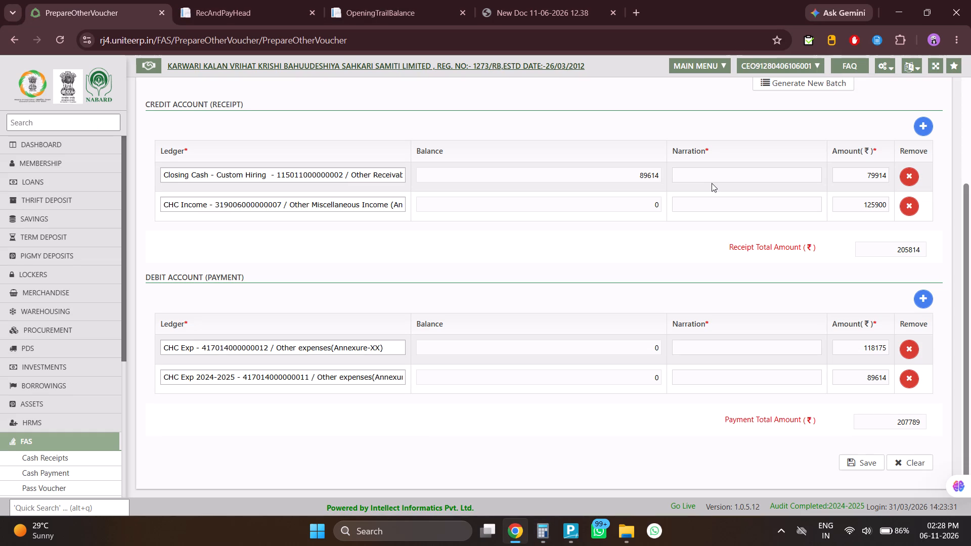
Add 79914 to the 1975 difference in Calculator and replace the Closing Cash - Custom Hiring credit amount with the copied 81889.
{"action": "left_click", "coordinate": [873, 178]}
{"action": "key", "text": "alt+Tab"}
{"action": "key", "text": "plus"}
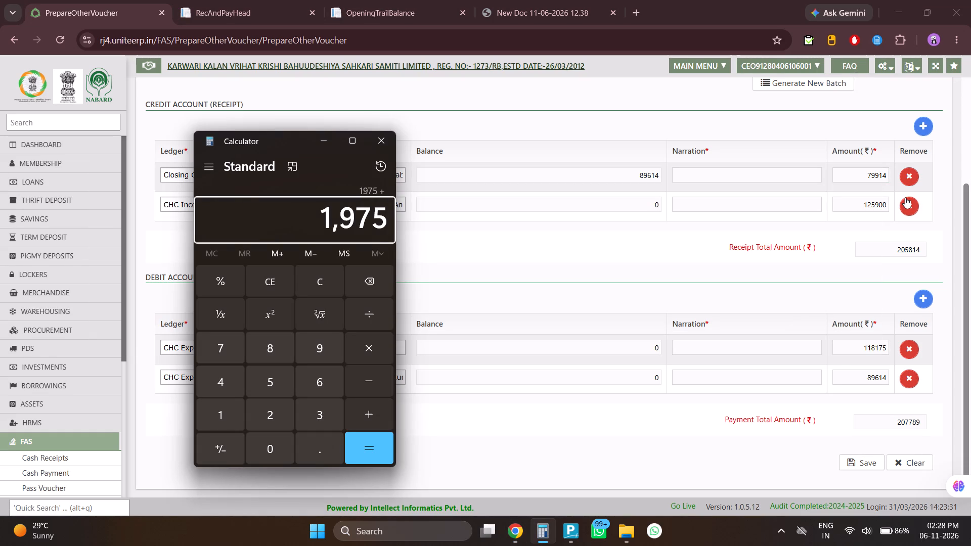
{"action": "type", "text": "79914+"}
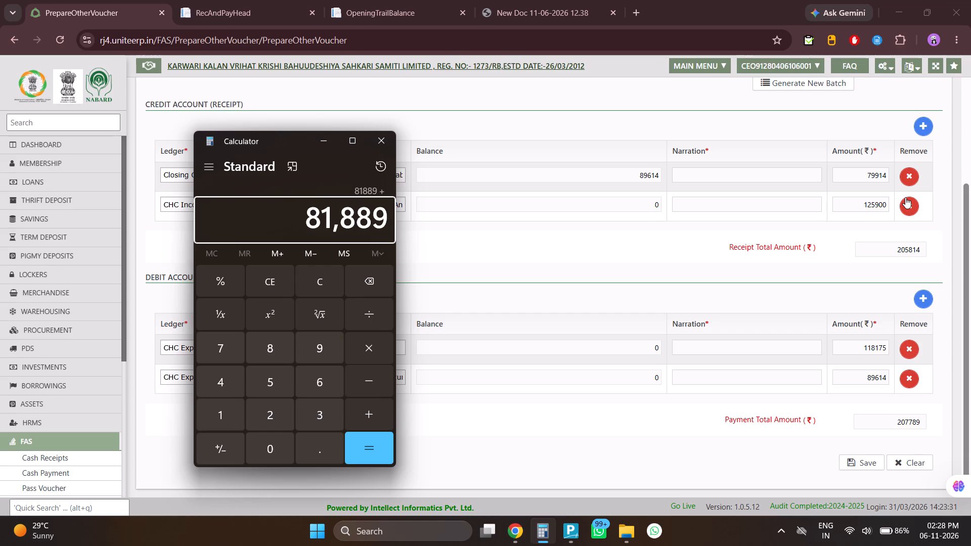
{"action": "key", "text": "ctrl+c"}
{"action": "key", "text": "alt+Tab"}
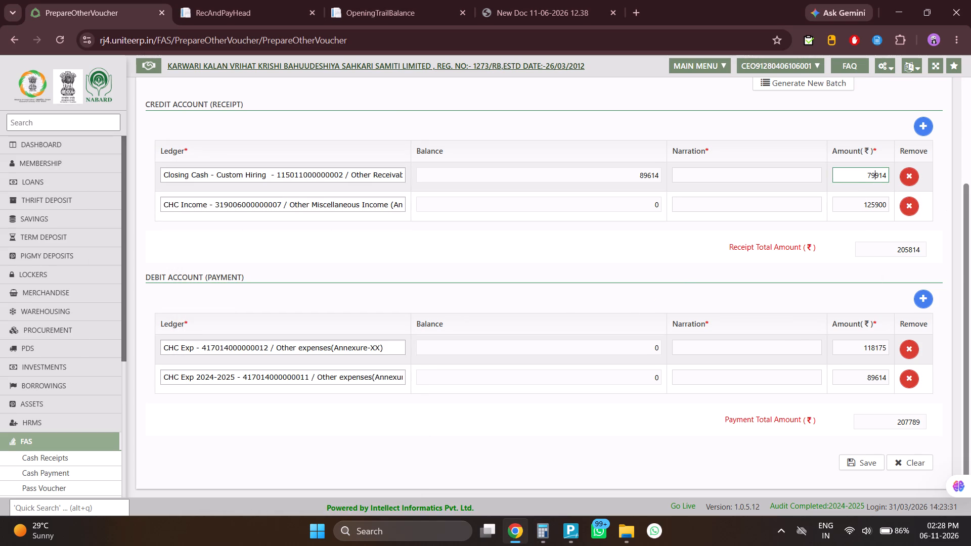
{"action": "left_click_drag", "start_coordinate": [865, 173], "coordinate": [893, 176]}
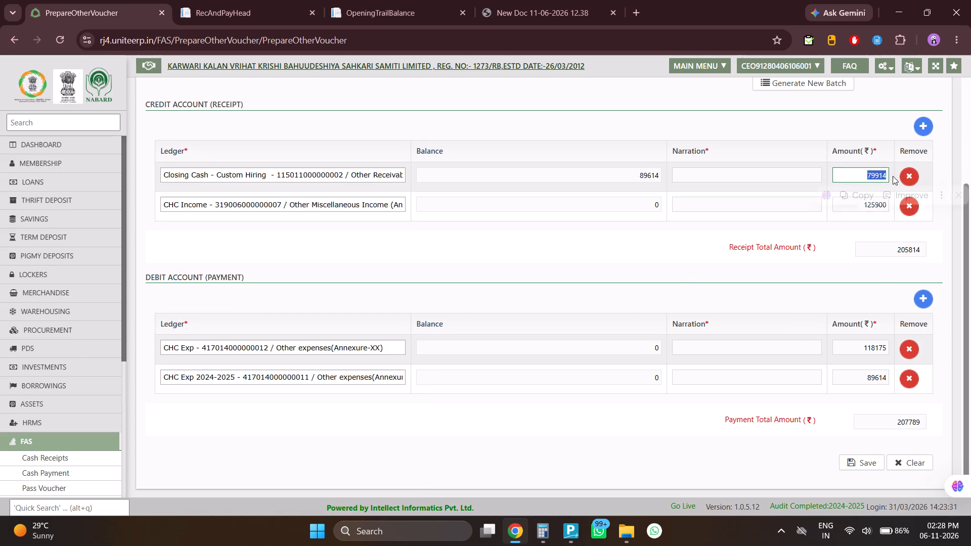